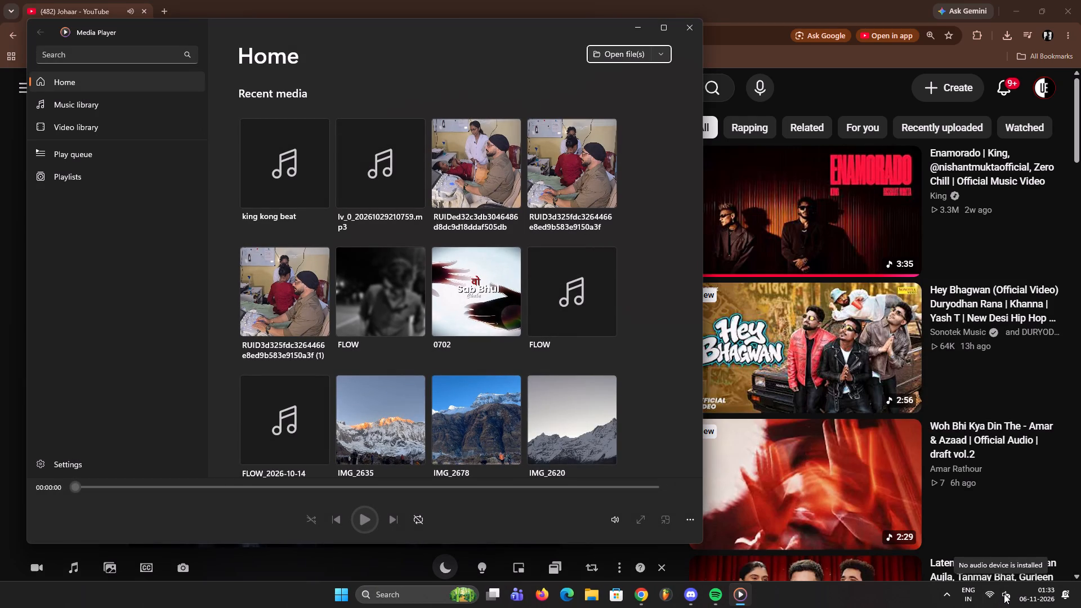
Pause the Johaar track playing in Google Chrome from the system media controls.
{"action": "left_click", "coordinate": [1005, 592]}
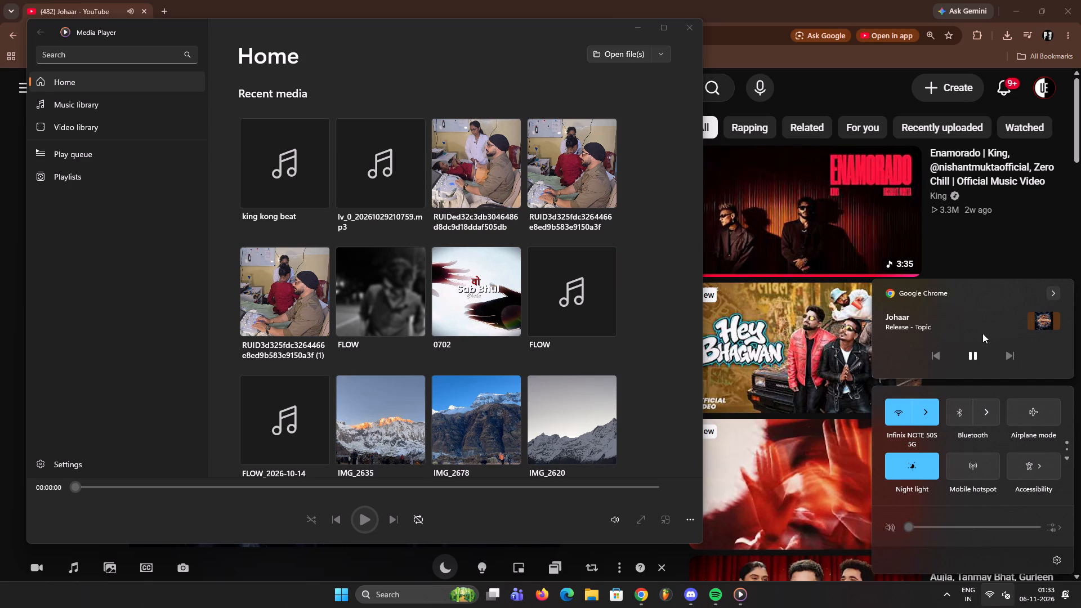
{"action": "left_click", "coordinate": [970, 355]}
{"action": "right_click", "coordinate": [1003, 599]}
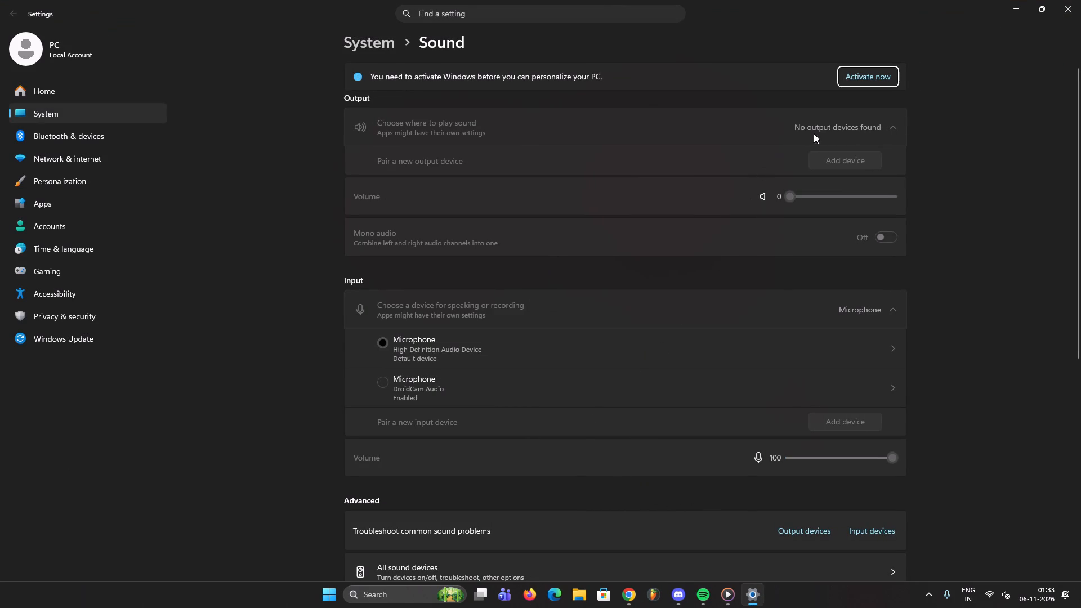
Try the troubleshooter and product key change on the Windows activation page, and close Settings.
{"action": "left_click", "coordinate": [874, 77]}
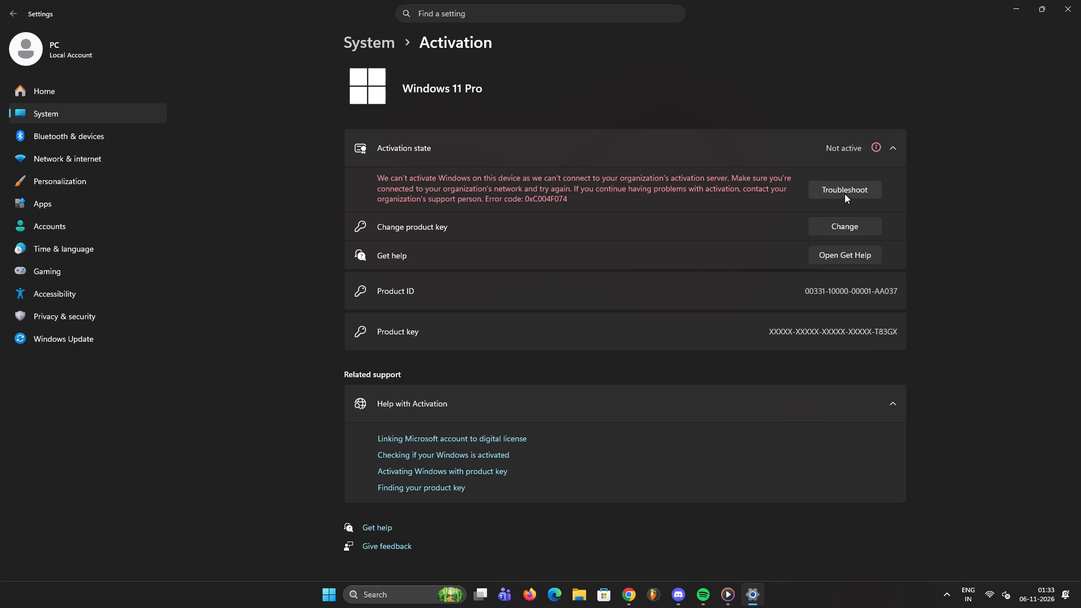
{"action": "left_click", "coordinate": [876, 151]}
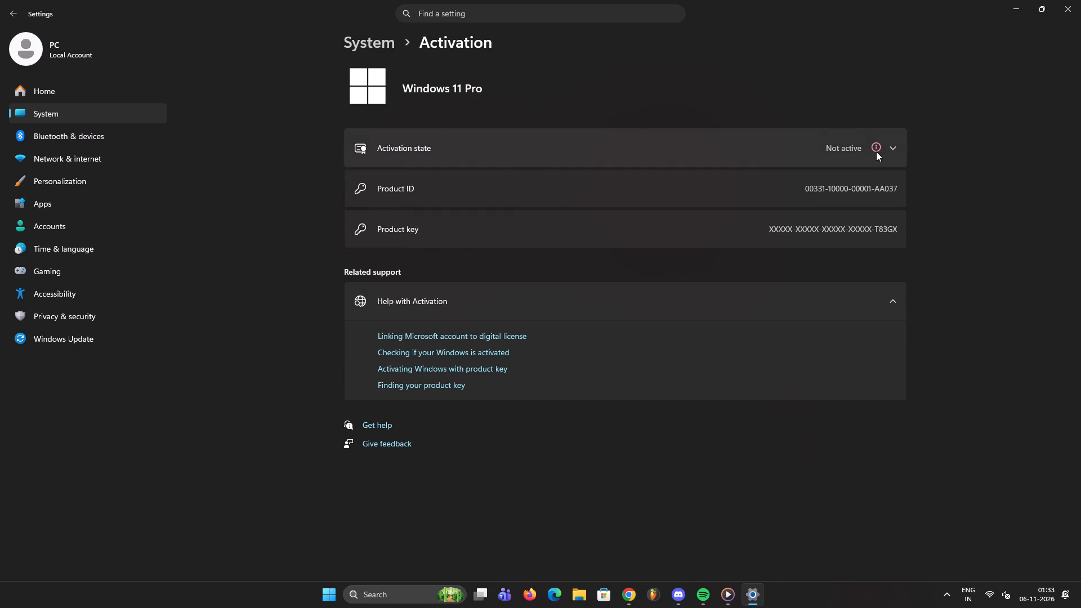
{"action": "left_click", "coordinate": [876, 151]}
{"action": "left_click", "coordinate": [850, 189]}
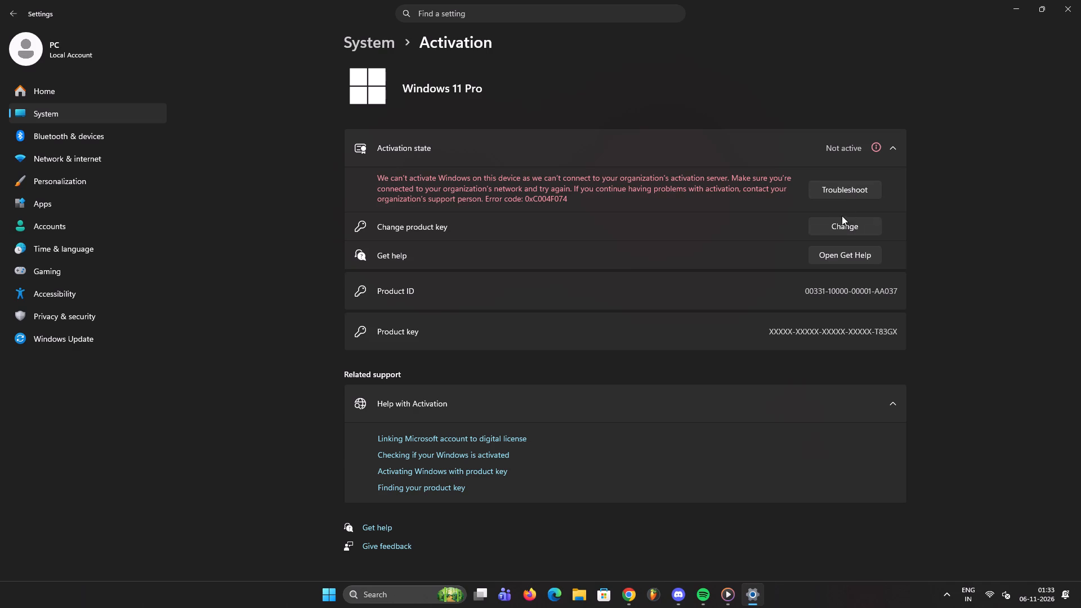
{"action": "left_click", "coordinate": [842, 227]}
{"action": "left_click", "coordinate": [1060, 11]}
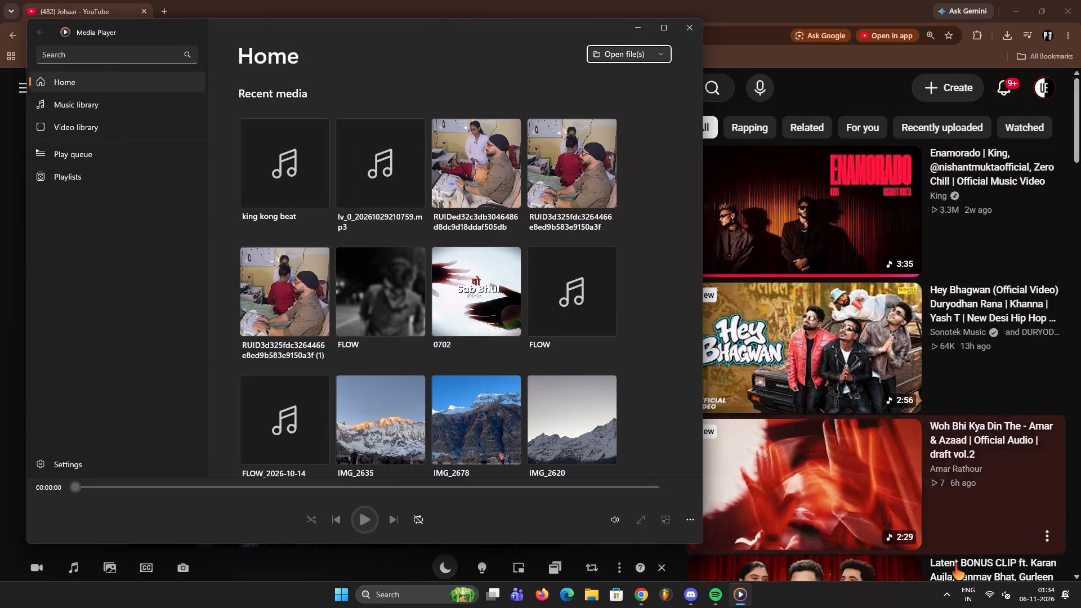
Open the volume mixer and check its choices for the output device.
{"action": "left_click", "coordinate": [1005, 598]}
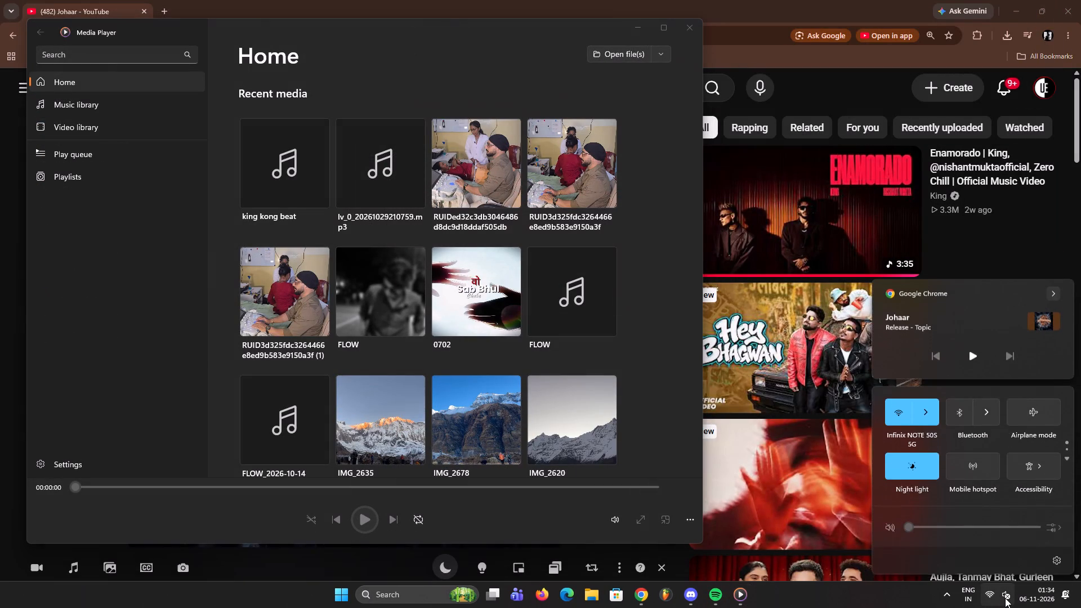
{"action": "right_click", "coordinate": [1005, 598]}
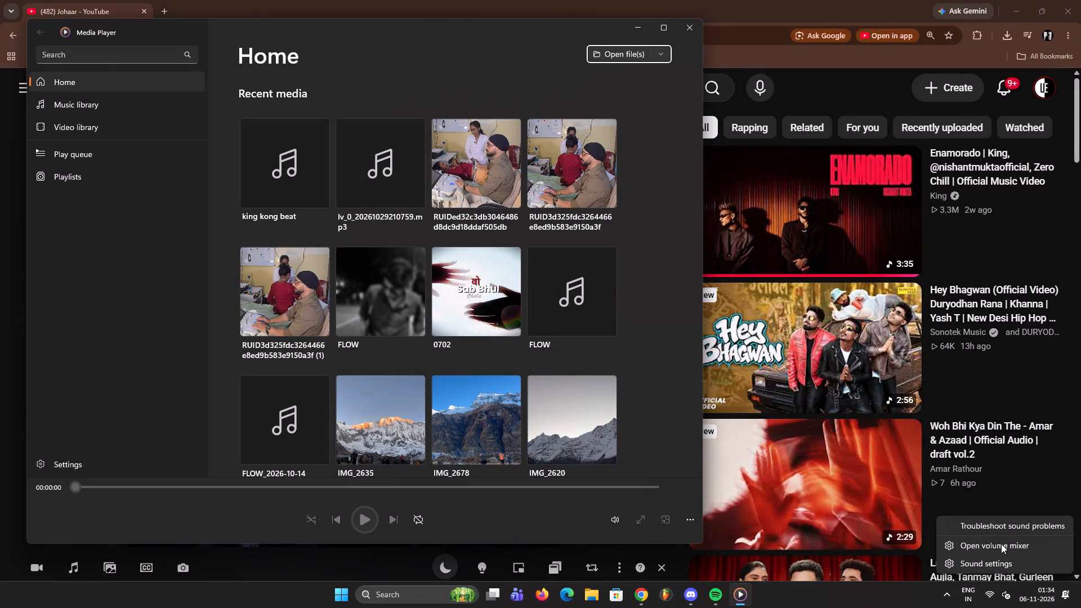
{"action": "left_click", "coordinate": [1001, 544]}
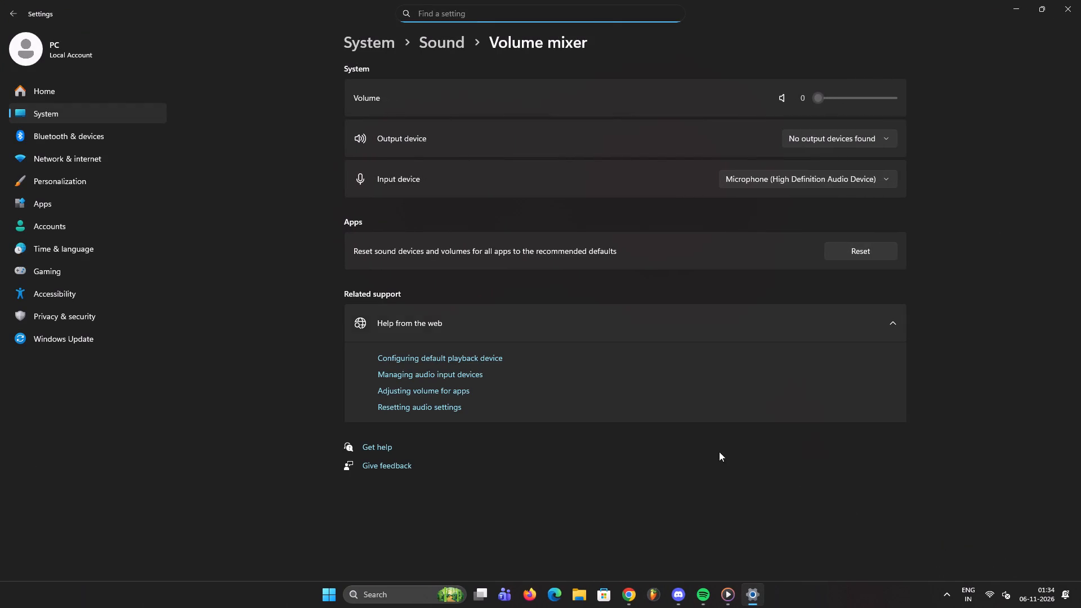
{"action": "left_click", "coordinate": [861, 142]}
{"action": "left_click", "coordinate": [861, 142]}
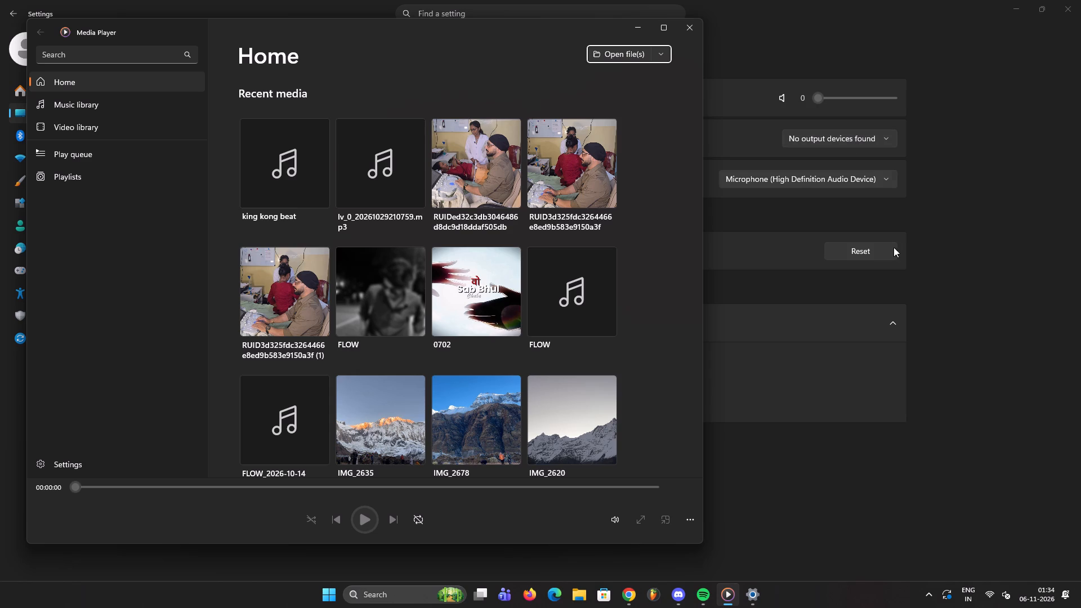
Turn on Bluetooth and connect the paired GS510 headphones as the audio device.
{"action": "left_click", "coordinate": [1002, 593]}
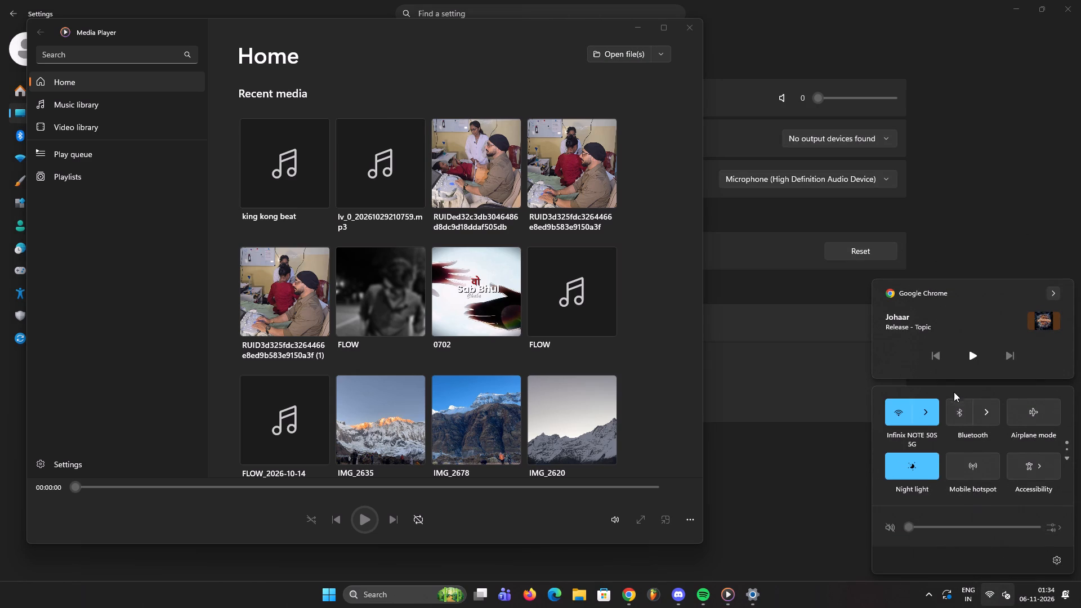
{"action": "left_click", "coordinate": [963, 413]}
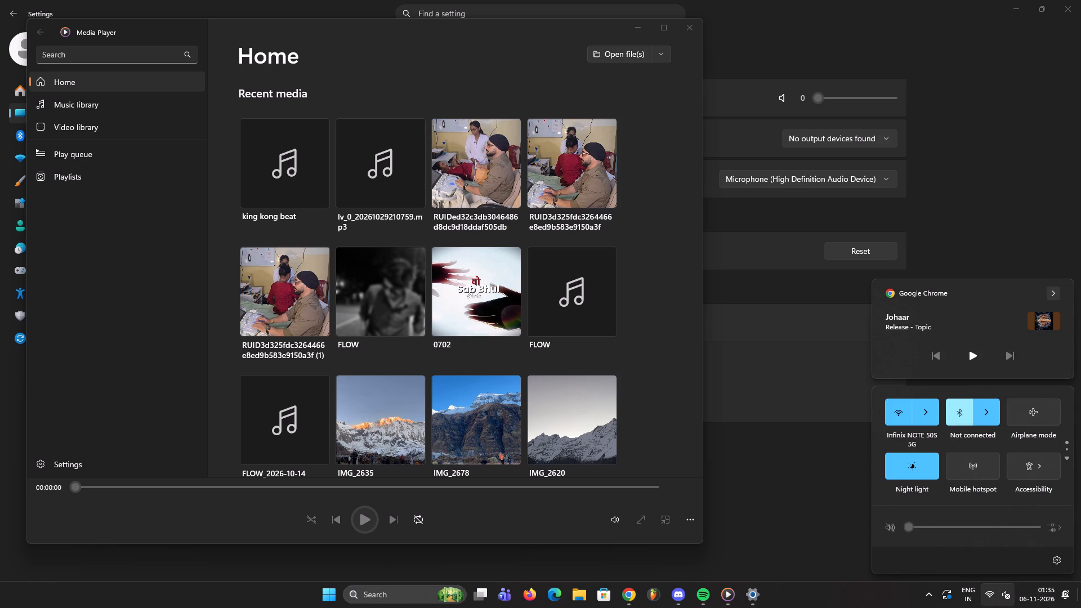
{"action": "left_click", "coordinate": [989, 419]}
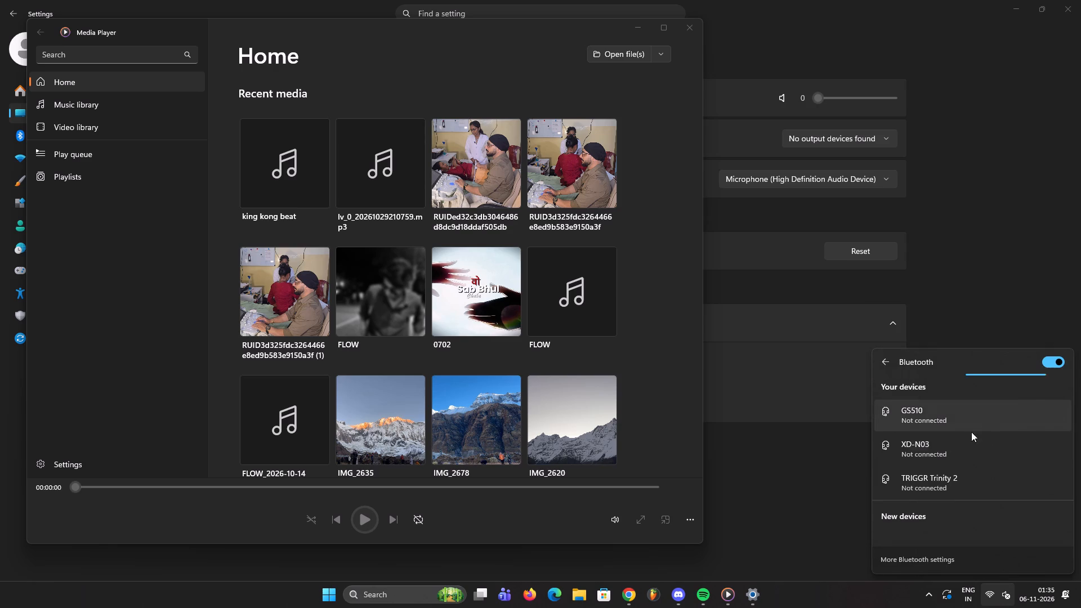
{"action": "left_click", "coordinate": [922, 421]}
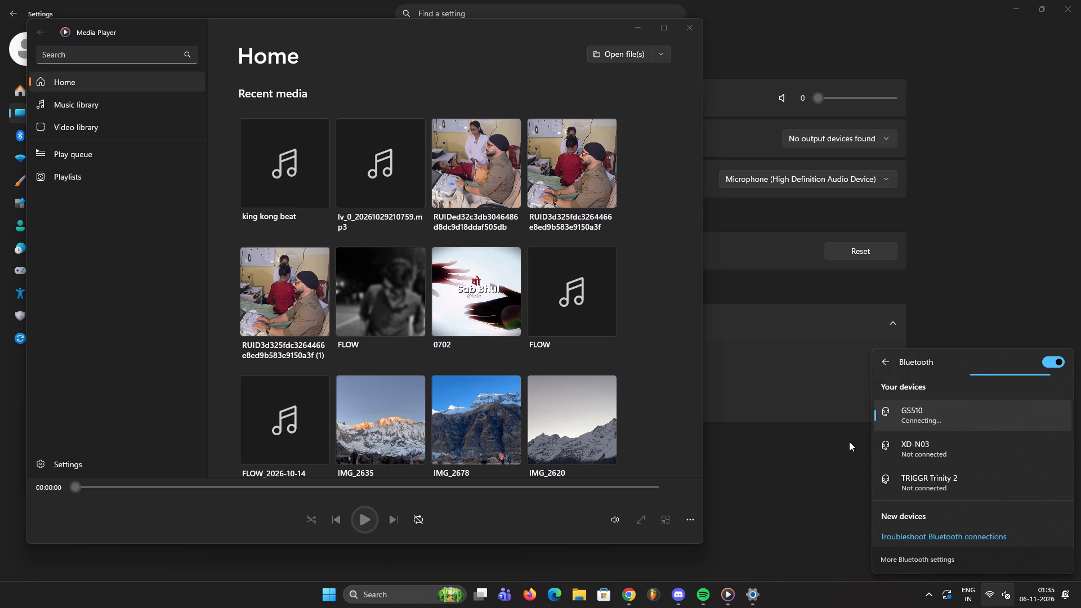
{"action": "left_click", "coordinate": [942, 419]}
{"action": "left_click", "coordinate": [841, 493]}
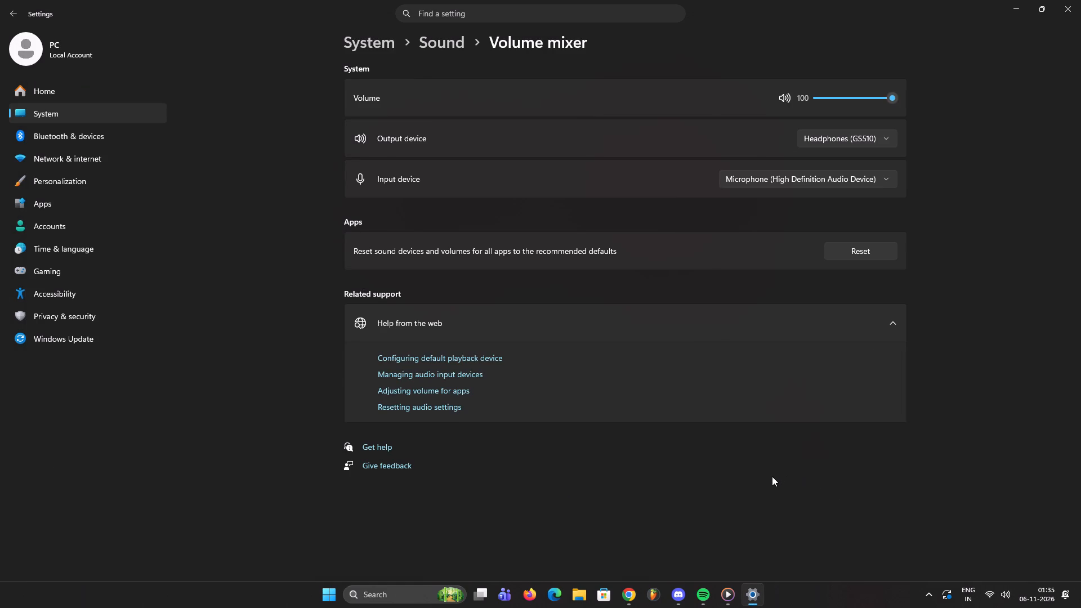
Launch FL Studio.
{"action": "left_click", "coordinate": [650, 591]}
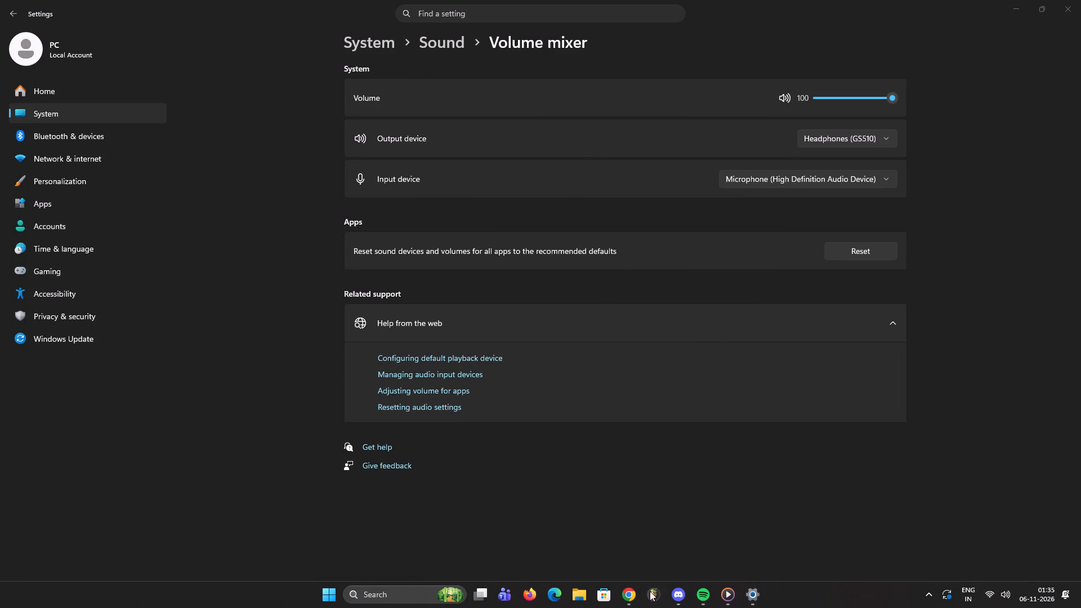
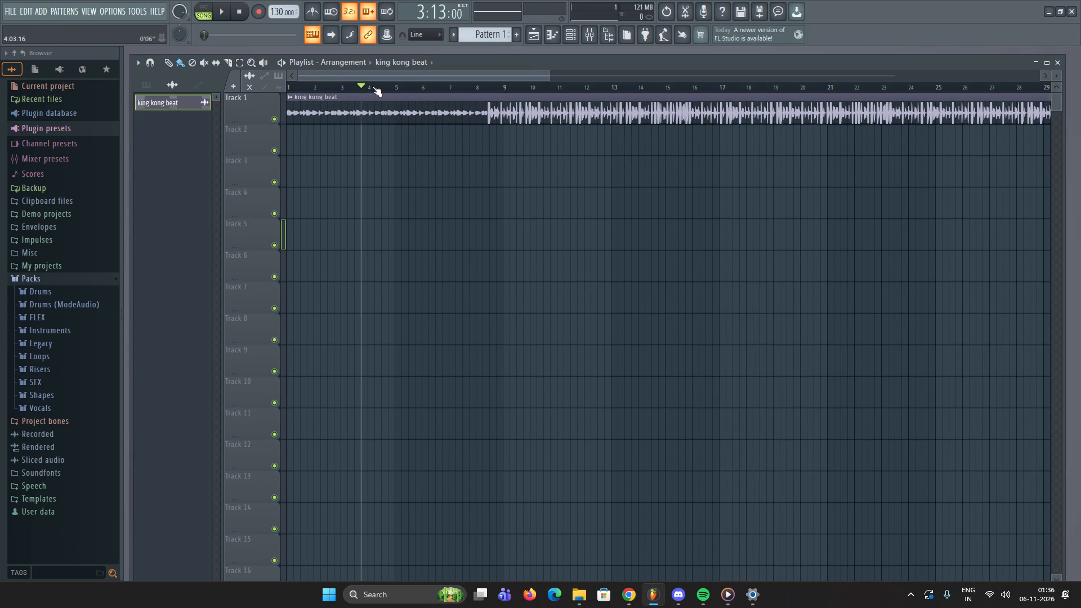
Play the king kong beat clip in the Playlist briefly to check the audio output, and stop playback.
{"action": "key", "text": "space"}
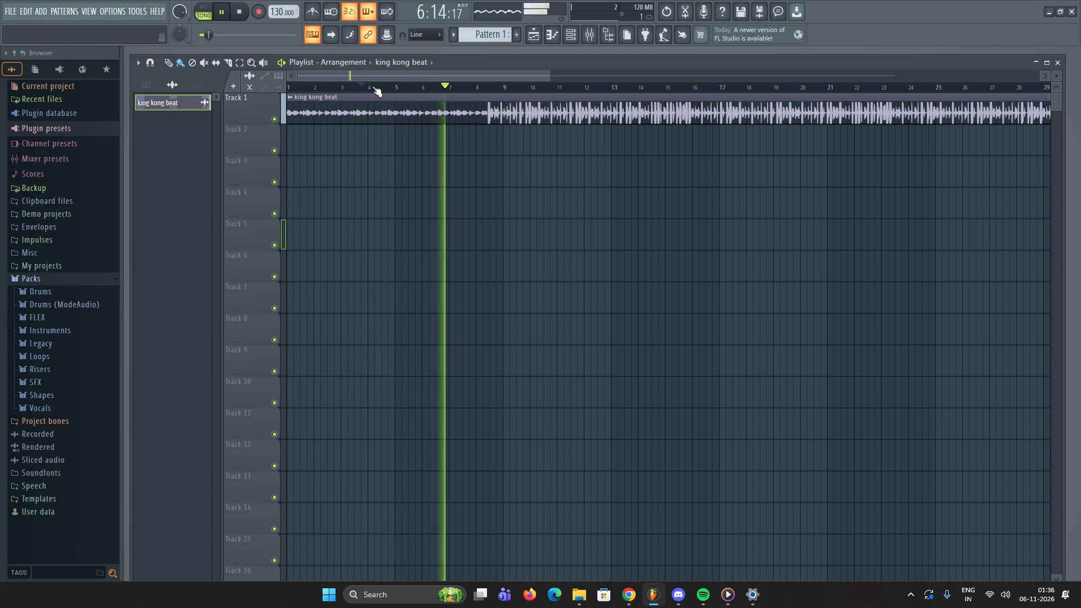
{"action": "key", "text": "space"}
{"action": "scroll", "coordinate": [372, 86], "scroll_direction": "down", "scroll_amount": 1}
{"action": "key", "text": "space"}
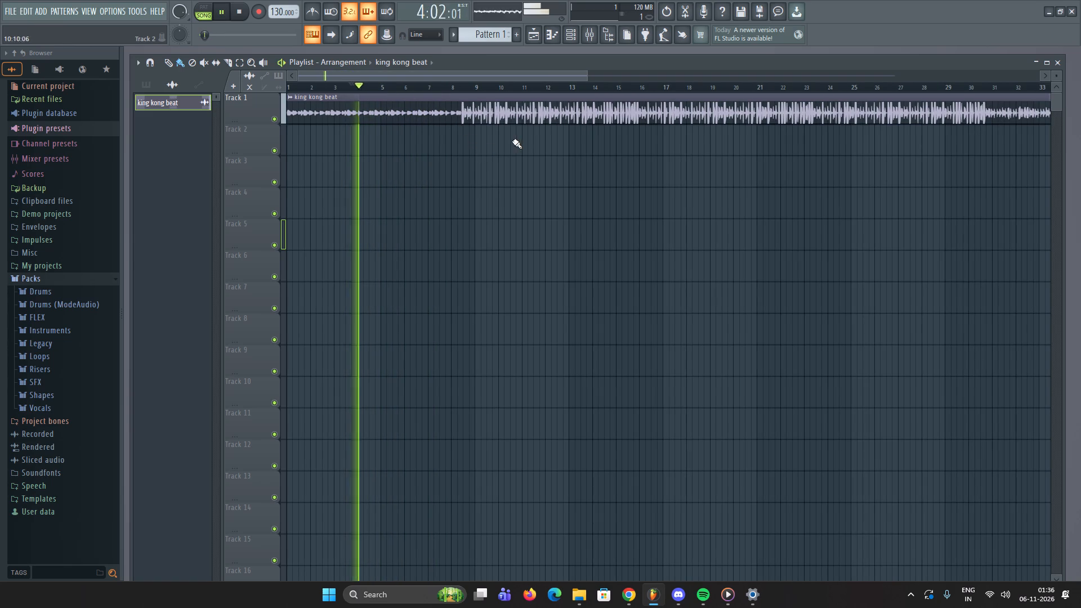
{"action": "key", "text": "space"}
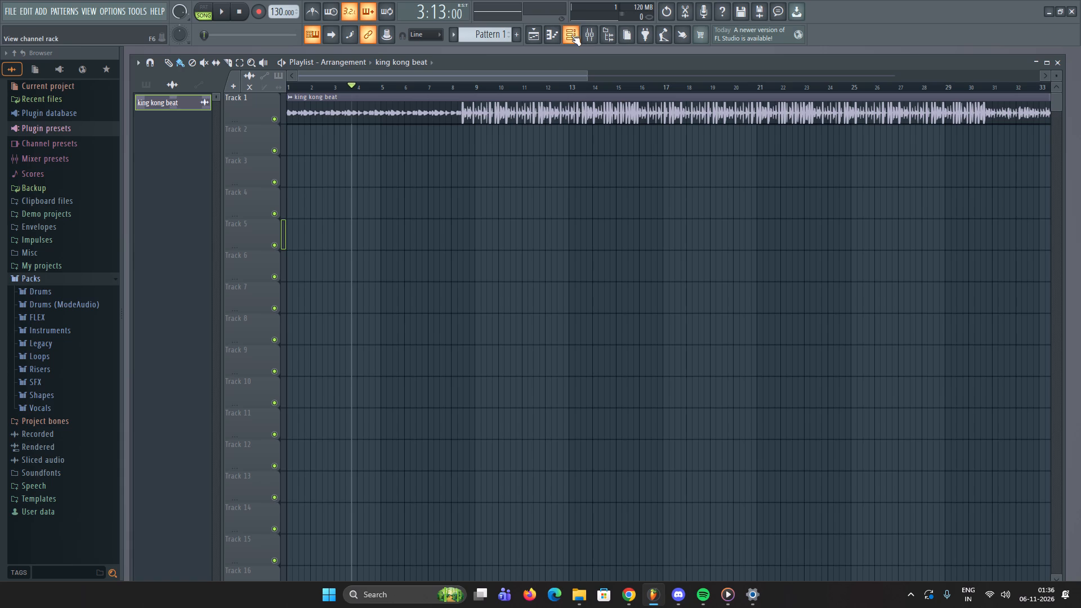
In the mixer, set Insert 17's audio input to mono In 1, turn external input monitoring off, and close the mixer.
{"action": "left_click", "coordinate": [602, 38]}
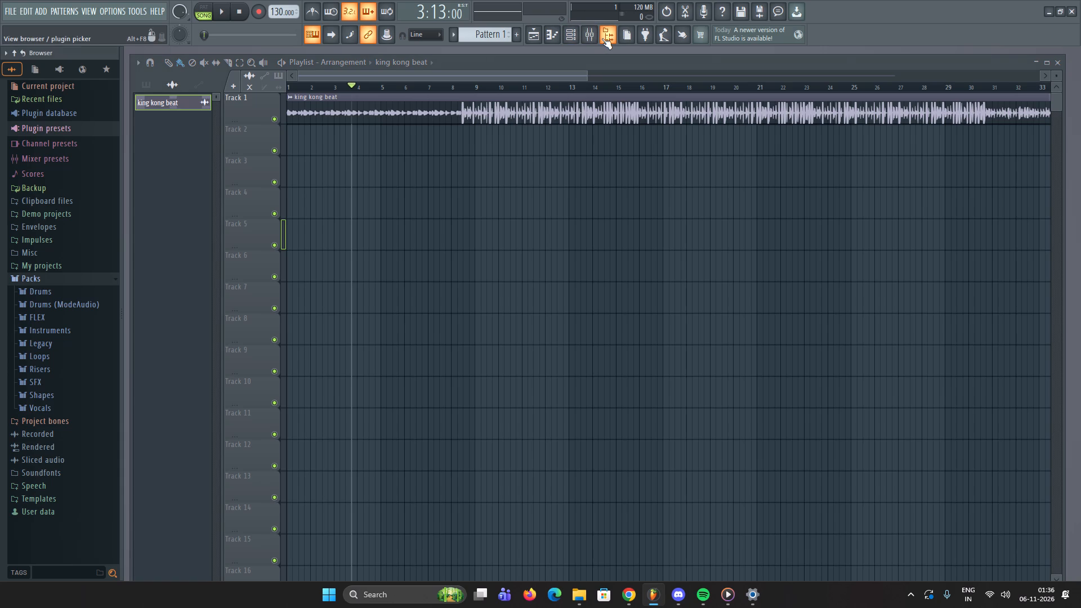
{"action": "double_click", "coordinate": [592, 35]}
{"action": "left_click", "coordinate": [592, 35]}
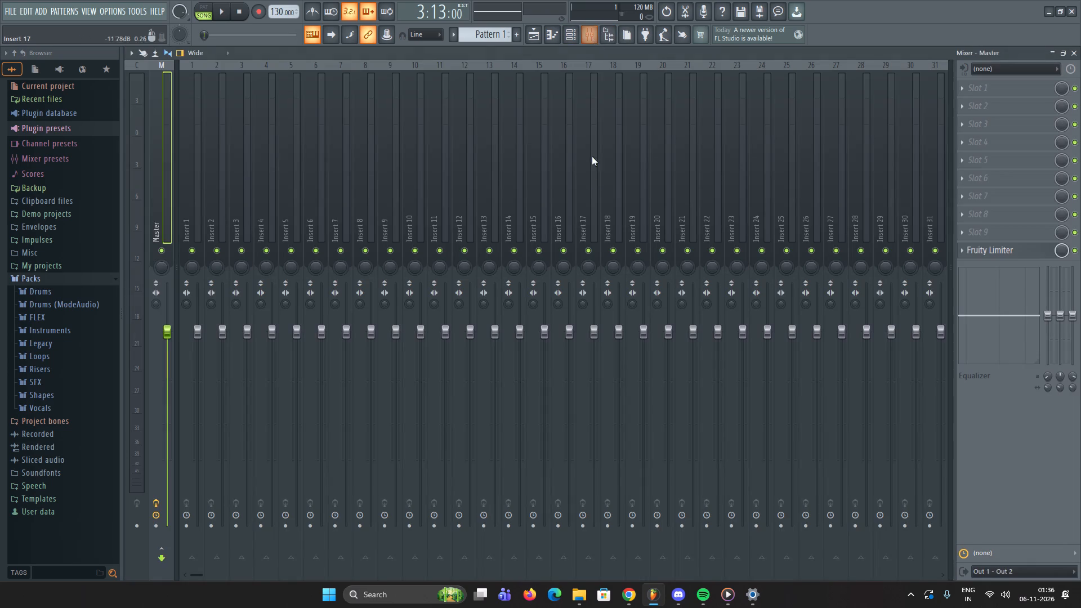
{"action": "left_click", "coordinate": [595, 178]}
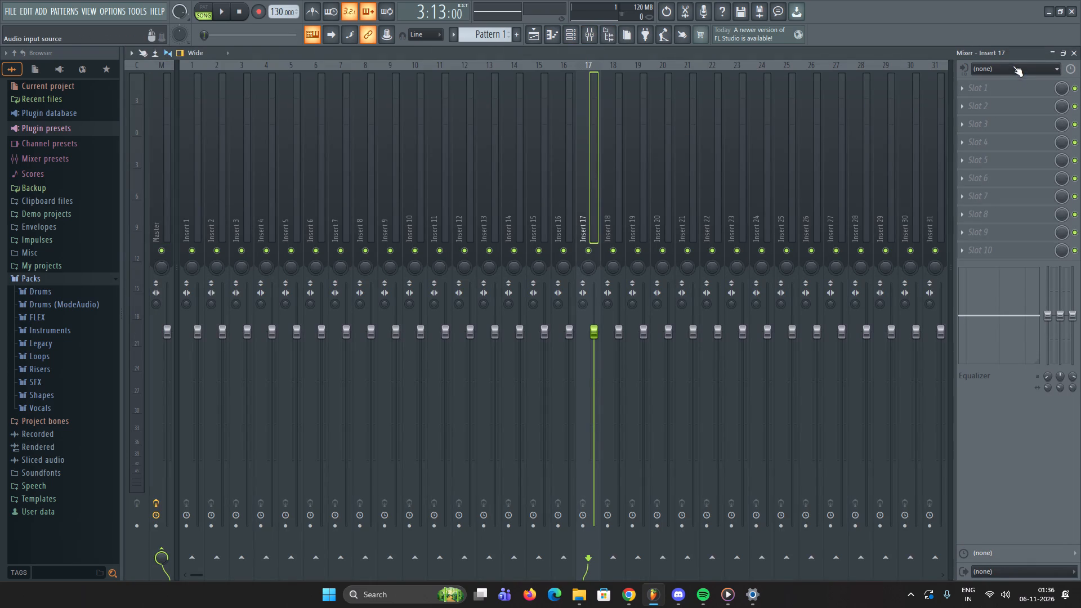
{"action": "left_click", "coordinate": [1013, 66]}
{"action": "left_click", "coordinate": [1008, 111]}
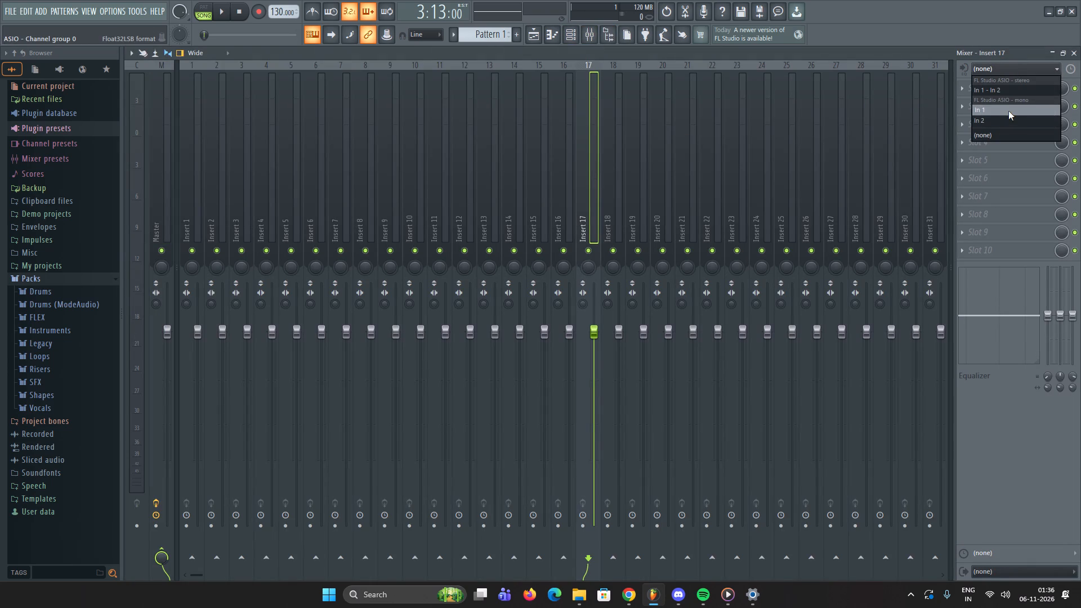
{"action": "left_click", "coordinate": [961, 73]}
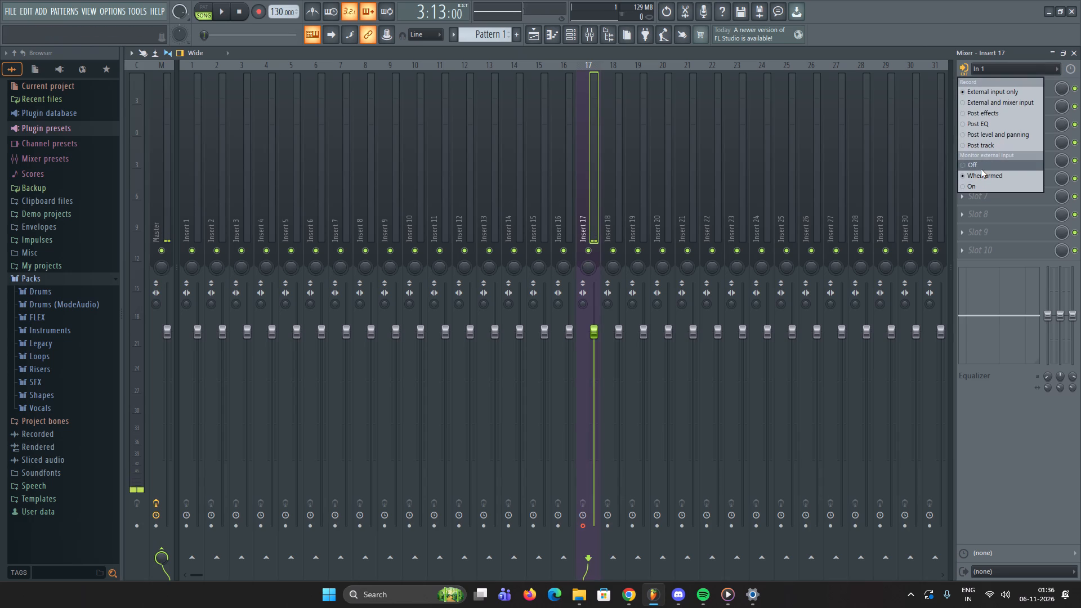
{"action": "left_click", "coordinate": [979, 160]}
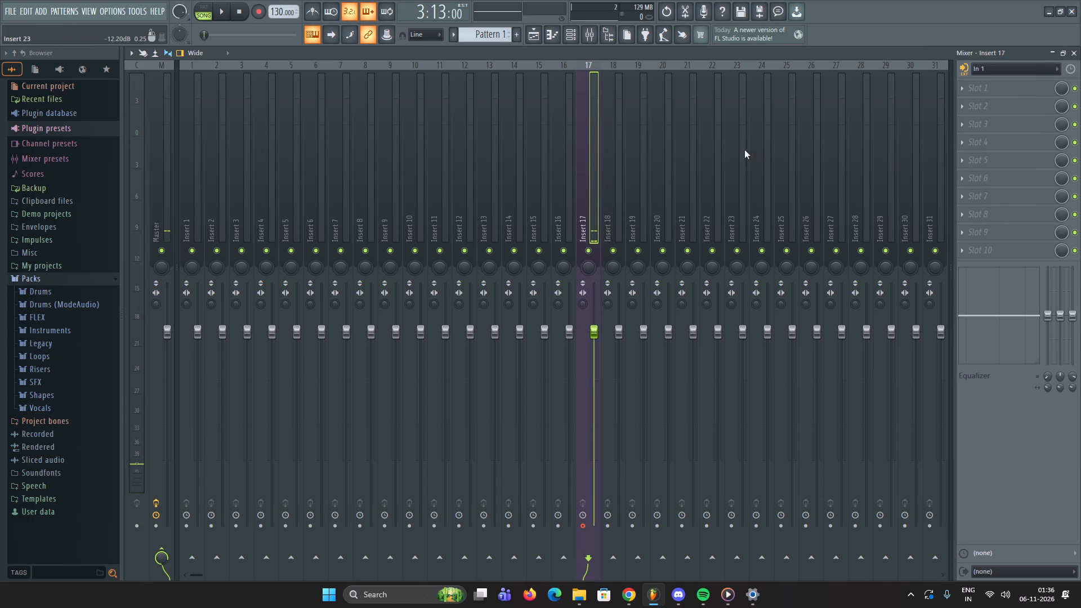
{"action": "left_click", "coordinate": [585, 37]}
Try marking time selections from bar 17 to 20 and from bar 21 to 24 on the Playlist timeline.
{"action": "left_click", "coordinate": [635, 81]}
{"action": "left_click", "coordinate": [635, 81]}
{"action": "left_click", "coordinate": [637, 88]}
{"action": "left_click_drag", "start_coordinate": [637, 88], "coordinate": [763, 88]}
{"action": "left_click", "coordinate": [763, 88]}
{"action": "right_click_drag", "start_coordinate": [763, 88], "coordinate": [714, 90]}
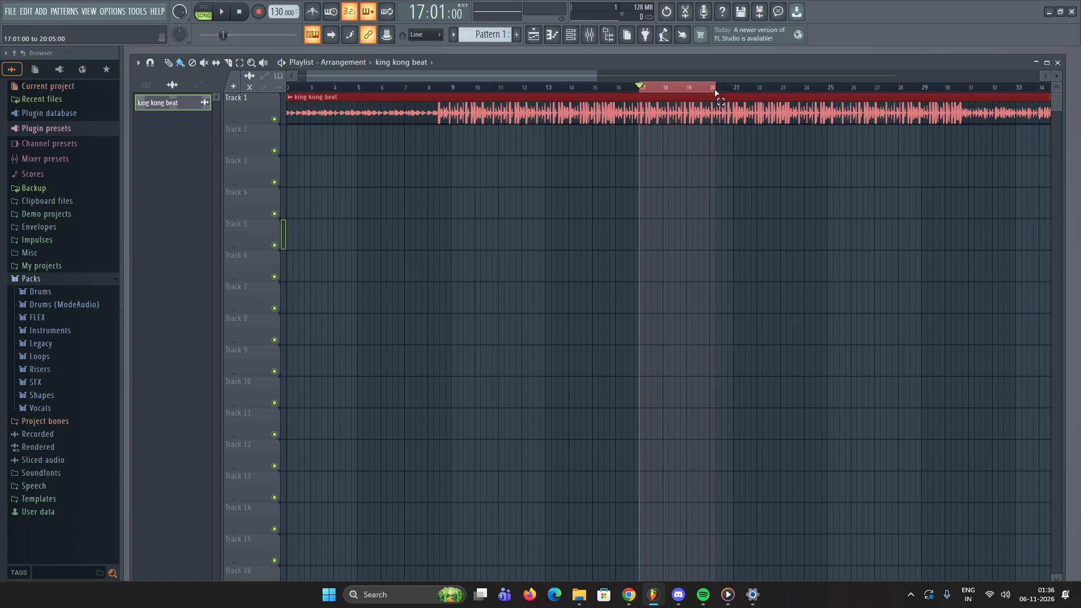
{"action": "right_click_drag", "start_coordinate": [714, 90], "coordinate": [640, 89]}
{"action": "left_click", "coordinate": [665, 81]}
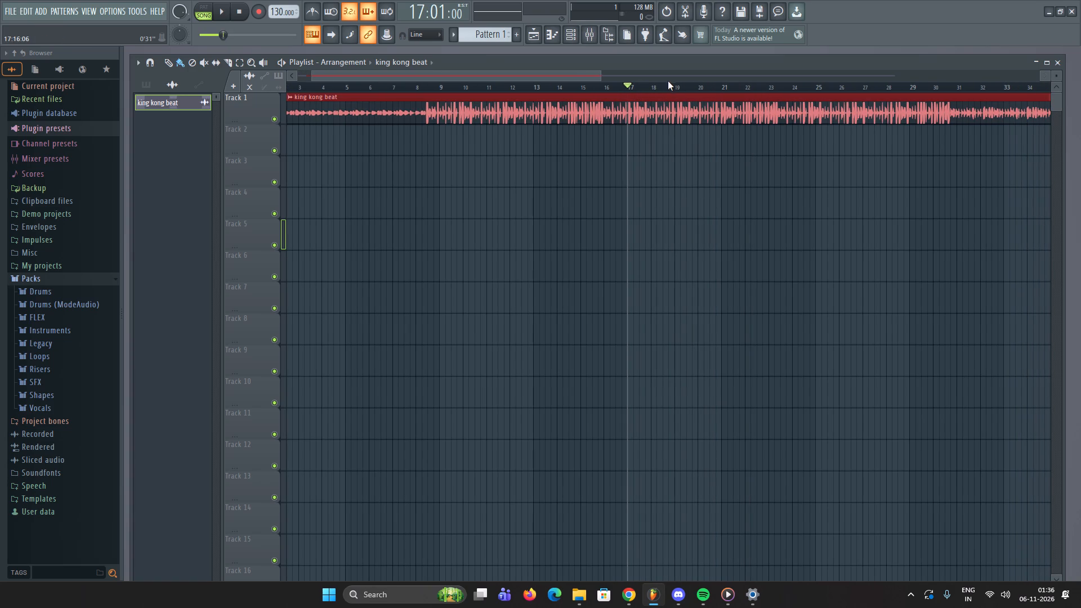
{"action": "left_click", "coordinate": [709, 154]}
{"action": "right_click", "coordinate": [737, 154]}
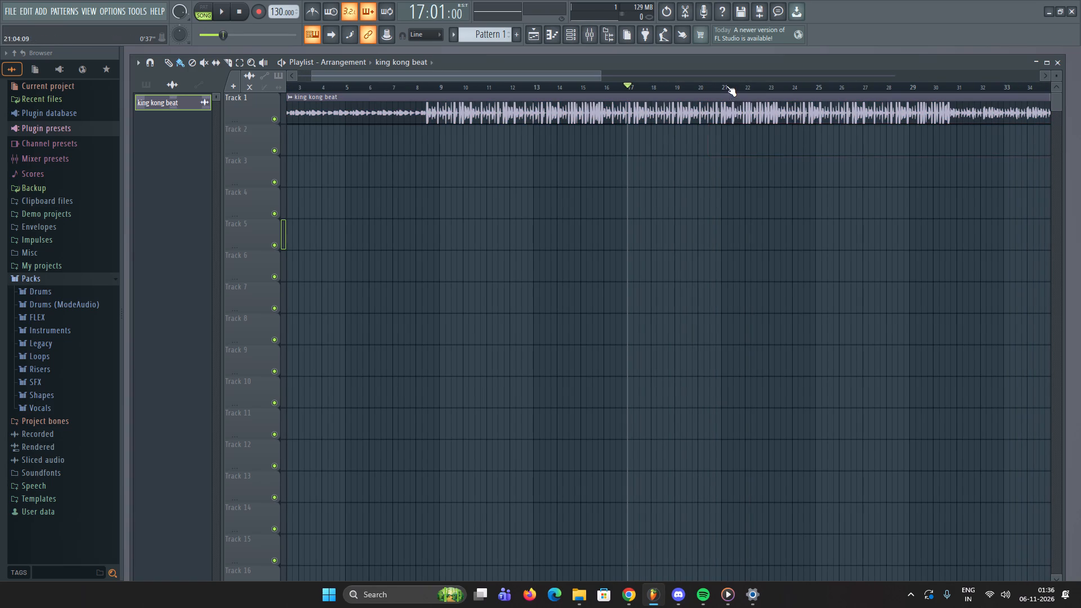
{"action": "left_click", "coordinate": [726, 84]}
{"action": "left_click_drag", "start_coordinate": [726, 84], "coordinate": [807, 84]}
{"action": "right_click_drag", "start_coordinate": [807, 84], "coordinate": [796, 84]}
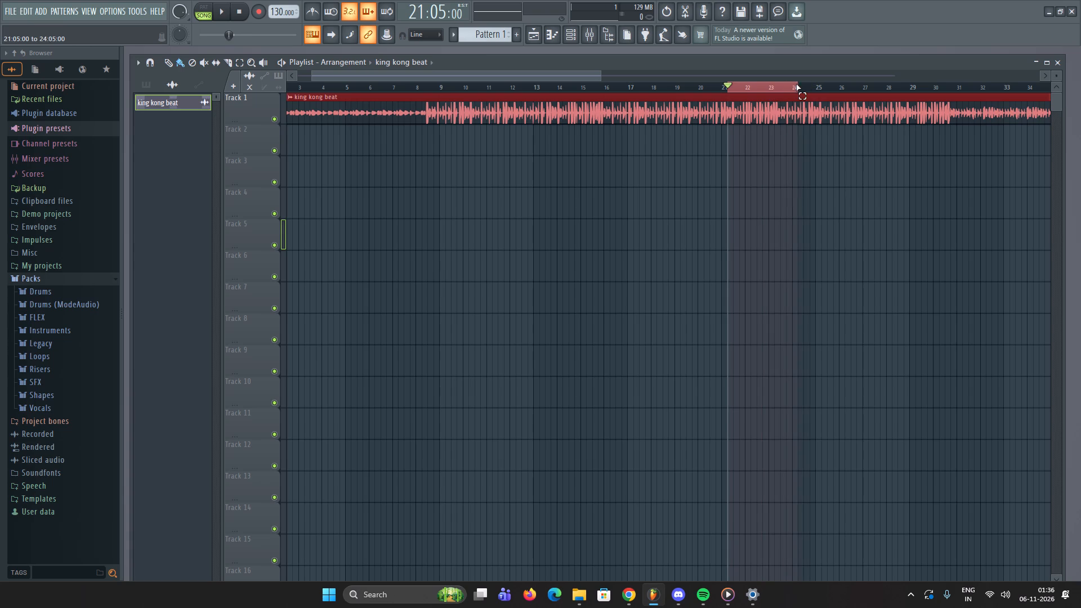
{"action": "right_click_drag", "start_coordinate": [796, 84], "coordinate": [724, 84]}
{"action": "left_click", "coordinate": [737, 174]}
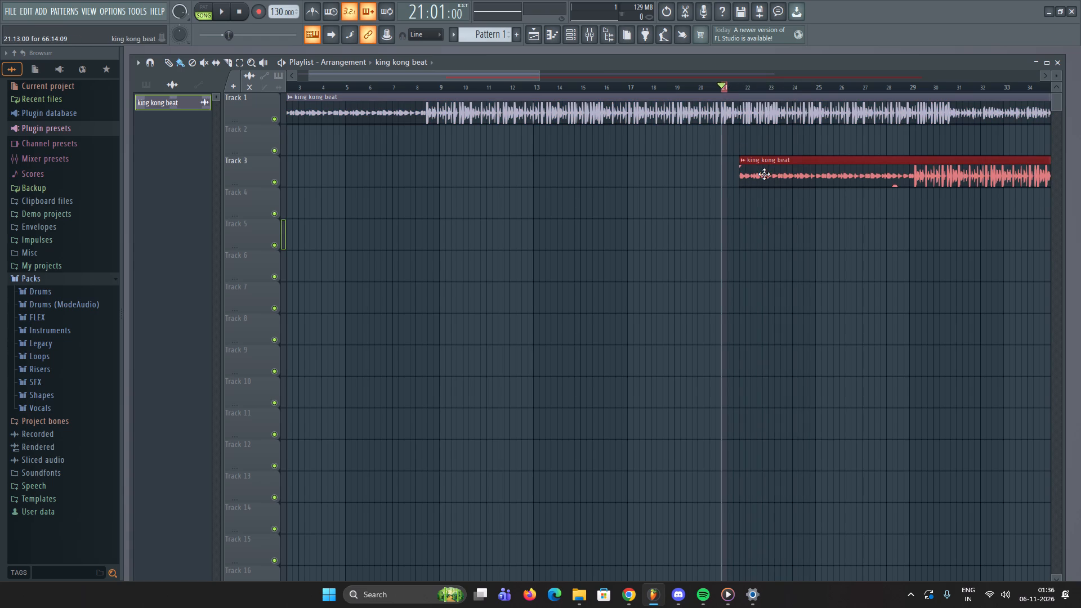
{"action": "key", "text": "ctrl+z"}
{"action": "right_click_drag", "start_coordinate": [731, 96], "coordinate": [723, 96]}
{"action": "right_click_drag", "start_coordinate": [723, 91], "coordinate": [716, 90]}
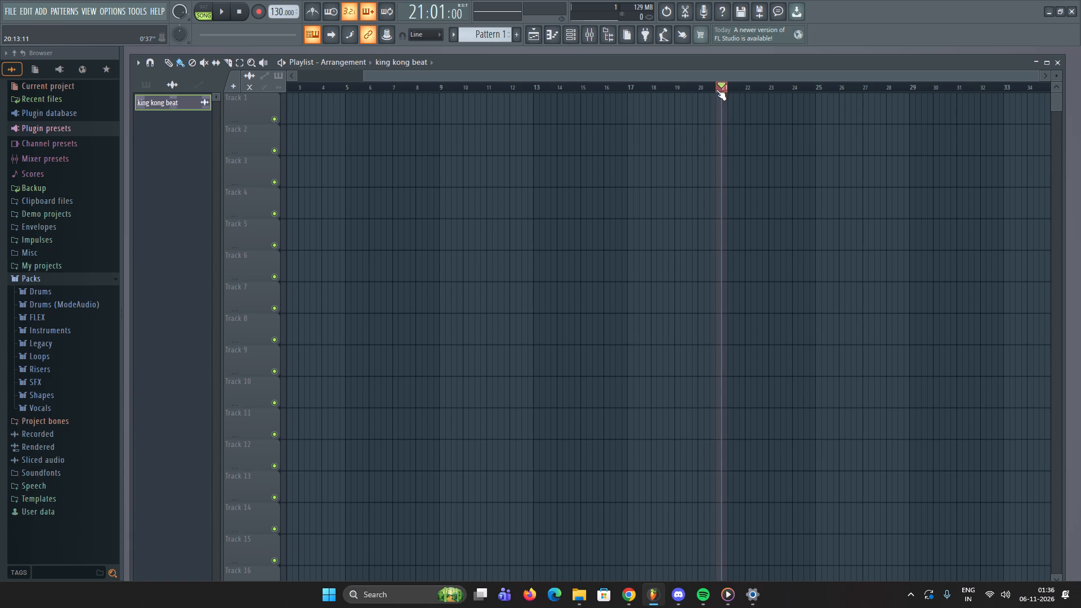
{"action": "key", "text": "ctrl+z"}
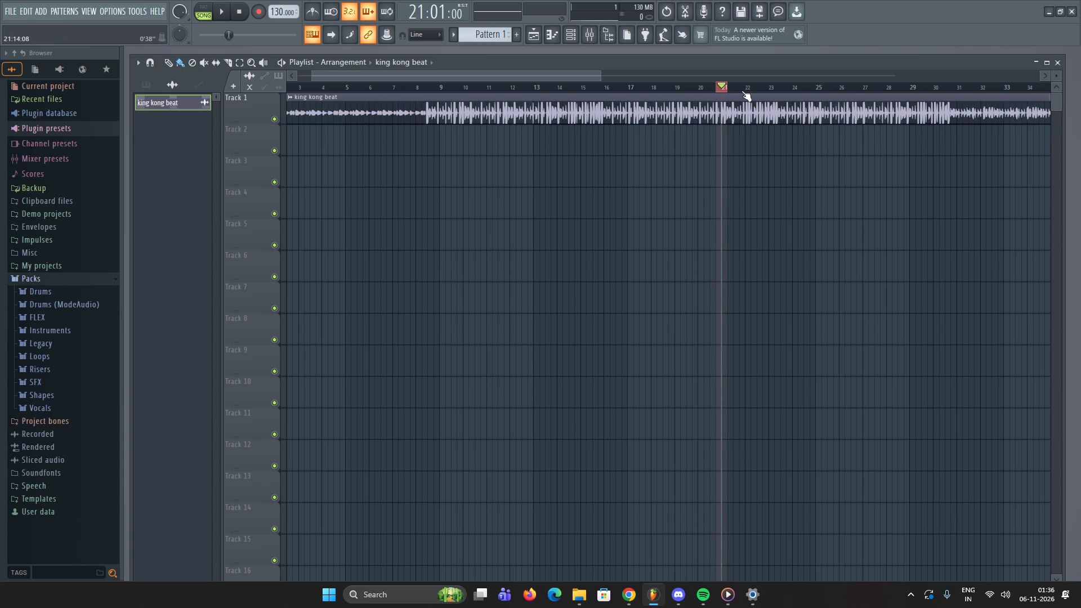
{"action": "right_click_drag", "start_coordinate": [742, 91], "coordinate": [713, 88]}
Maximize the Playlist window.
{"action": "left_click", "coordinate": [673, 68]}
{"action": "left_click", "coordinate": [673, 68]}
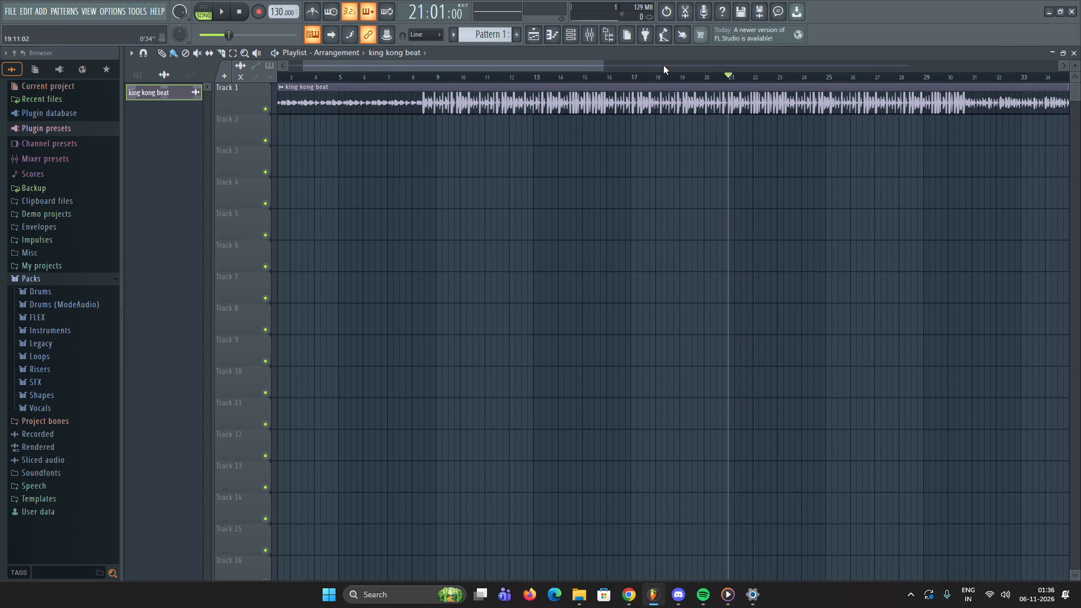
{"action": "double_click", "coordinate": [663, 65]}
Listen to the quieter middle section of the king kong beat from position 34:14, and stop playback.
{"action": "left_click_drag", "start_coordinate": [598, 62], "coordinate": [714, 71]}
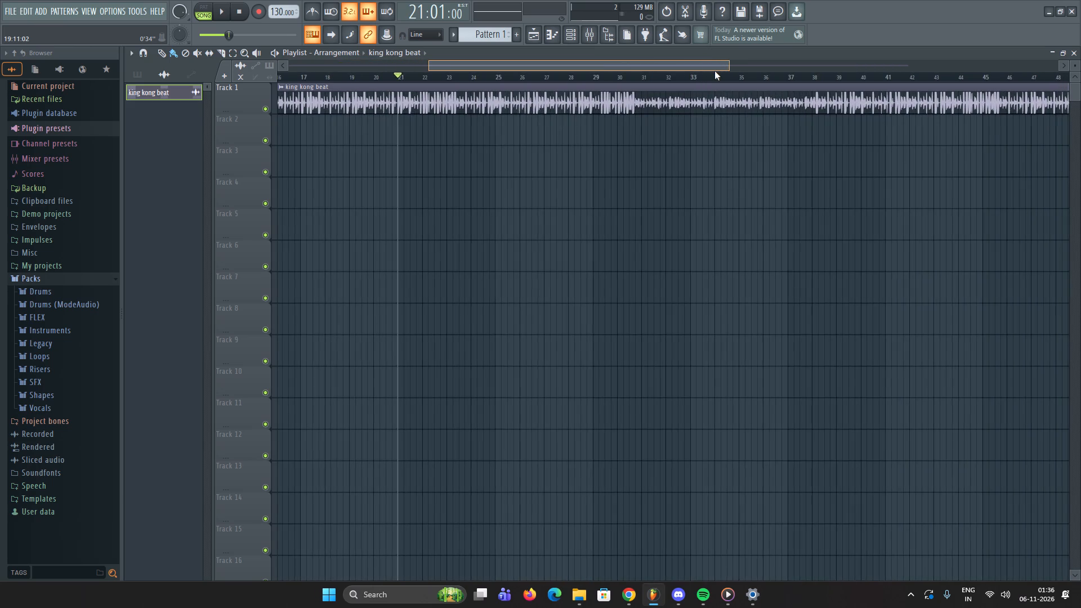
{"action": "left_click_drag", "start_coordinate": [714, 71], "coordinate": [772, 72]}
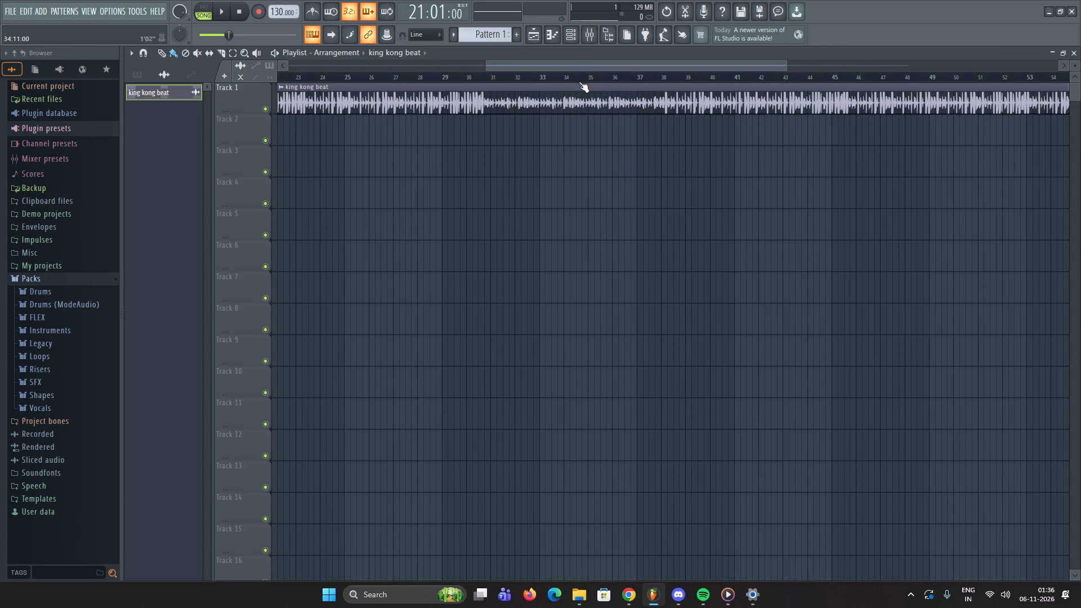
{"action": "left_click", "coordinate": [579, 83]}
{"action": "left_click", "coordinate": [580, 87]}
{"action": "left_click", "coordinate": [582, 77]}
{"action": "key", "text": "space"}
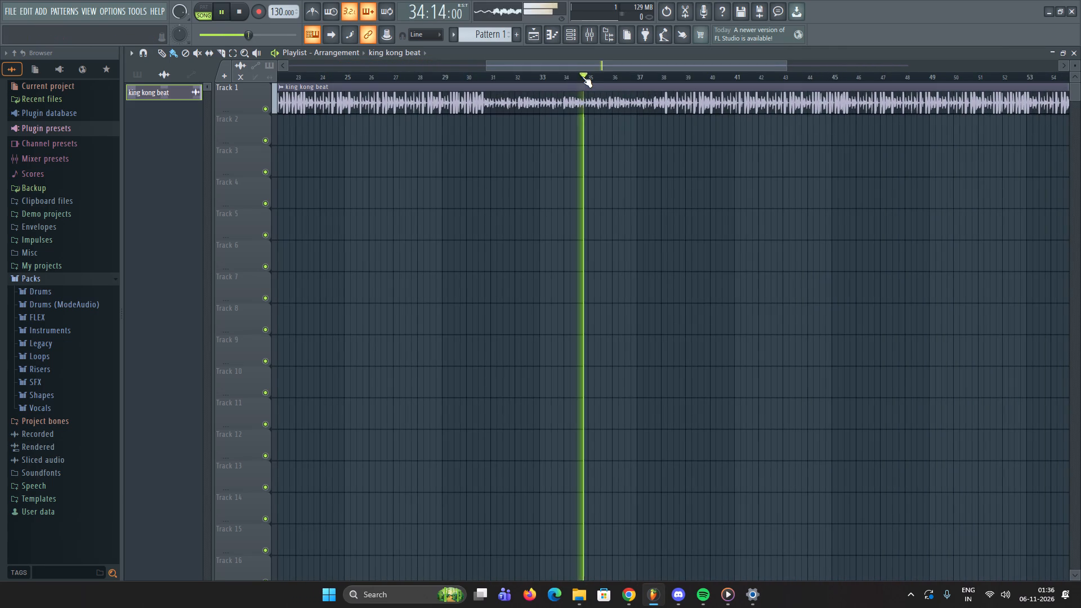
{"action": "key", "text": "space"}
Arm recording and record an audio take over the beat from 32:05 to about bar 38.
{"action": "left_click", "coordinate": [522, 78]}
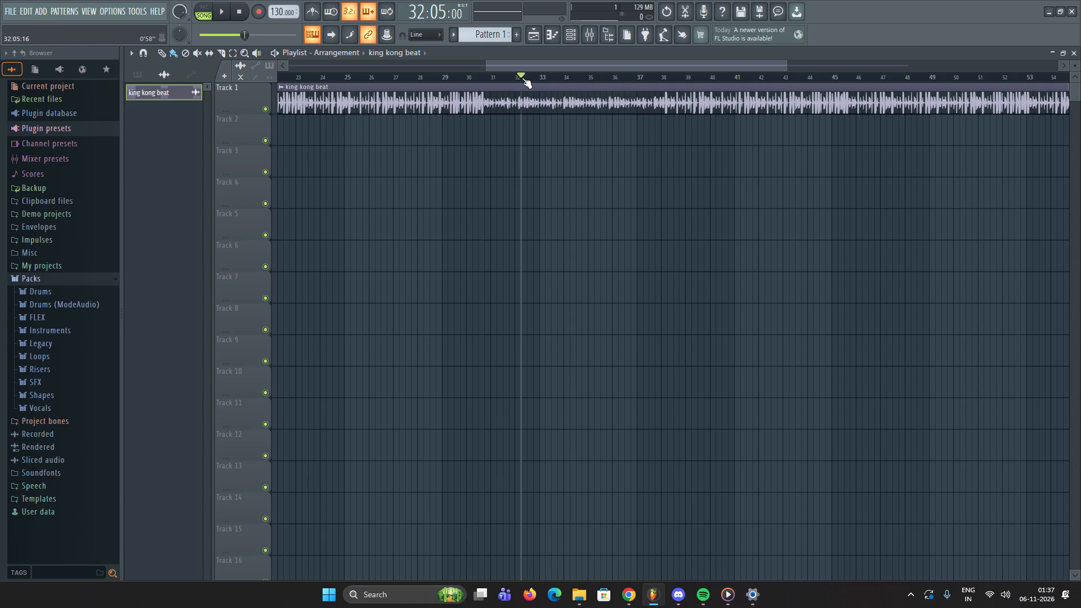
{"action": "scroll", "coordinate": [519, 77], "scroll_direction": "down", "scroll_amount": 1}
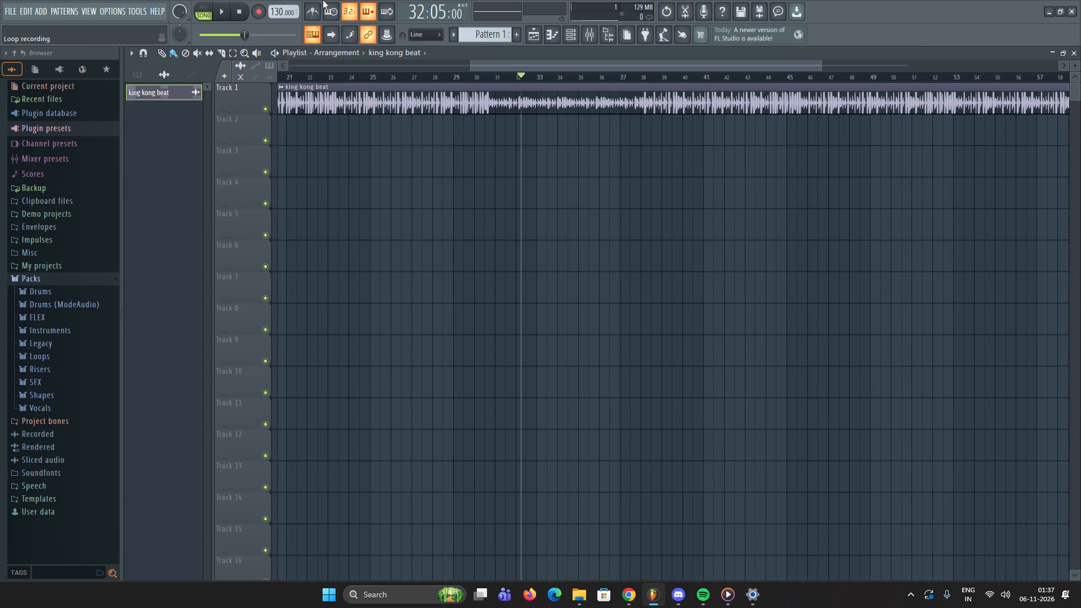
{"action": "left_click", "coordinate": [253, 15]}
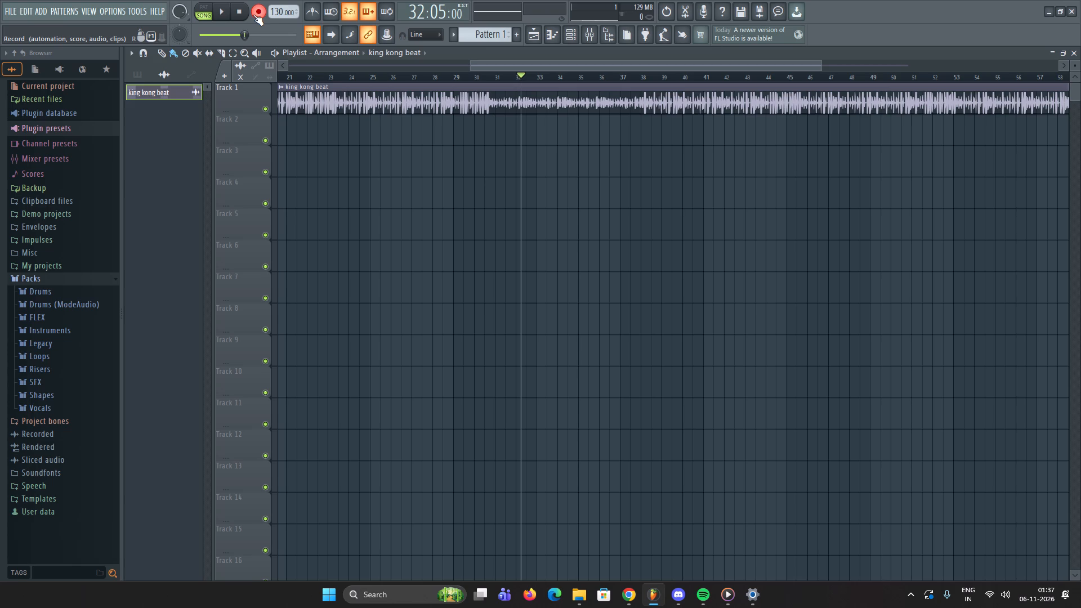
{"action": "key", "text": "space"}
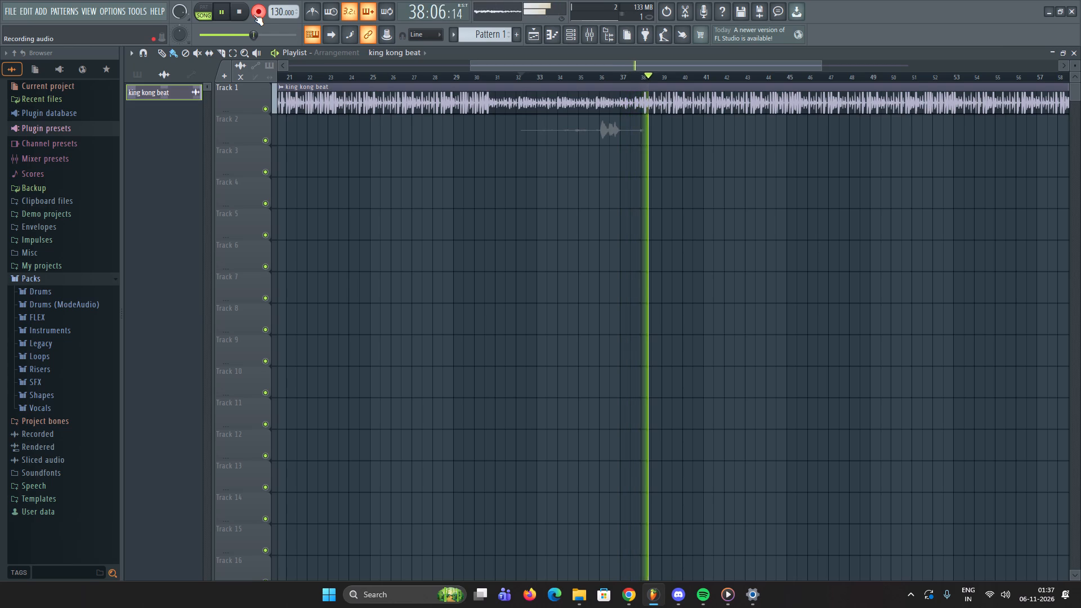
{"action": "key", "text": "space"}
{"action": "scroll", "coordinate": [254, 14], "scroll_direction": "down", "scroll_amount": 1}
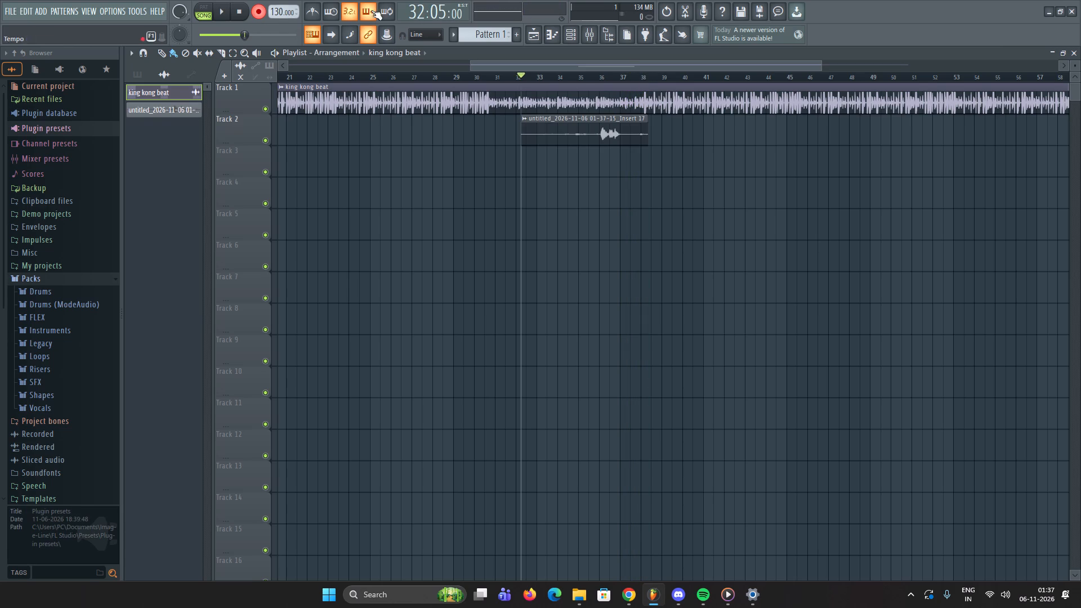
Delete the recorded take from Track 2 of the Playlist.
{"action": "right_click_drag", "start_coordinate": [596, 149], "coordinate": [590, 150]}
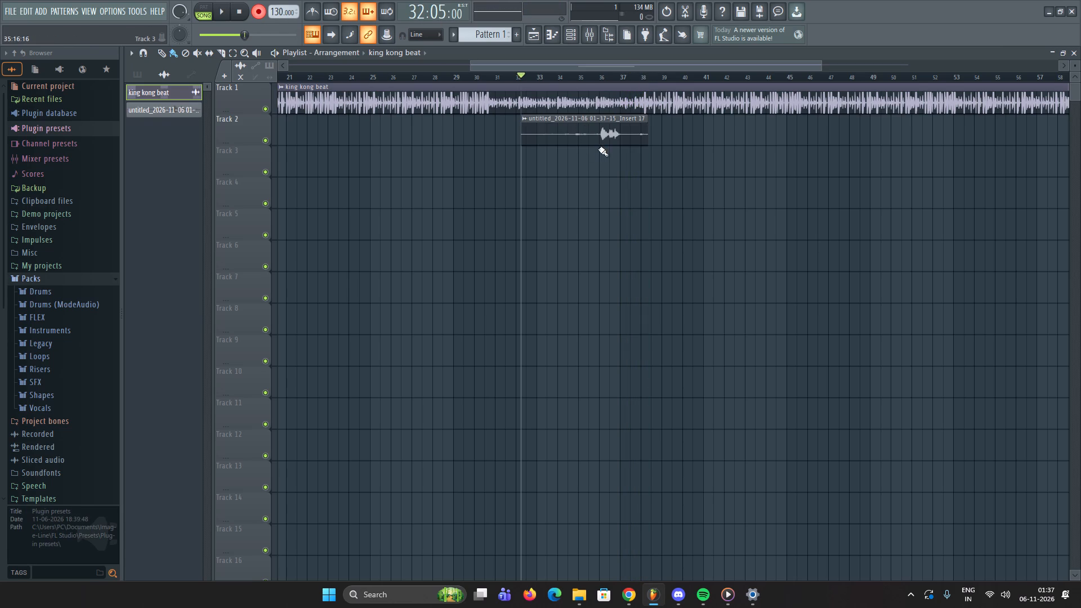
{"action": "right_click", "coordinate": [598, 149]}
{"action": "right_click", "coordinate": [598, 147]}
{"action": "right_click", "coordinate": [610, 148]}
{"action": "right_click", "coordinate": [610, 148]}
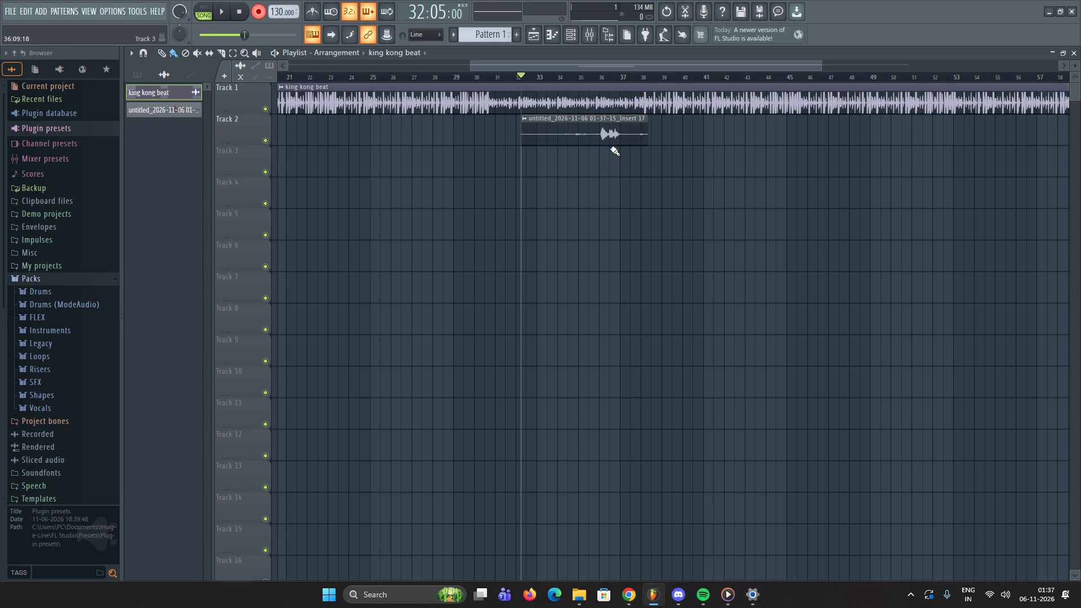
{"action": "right_click", "coordinate": [610, 148]}
{"action": "right_click", "coordinate": [610, 148]}
{"action": "right_click", "coordinate": [601, 137]}
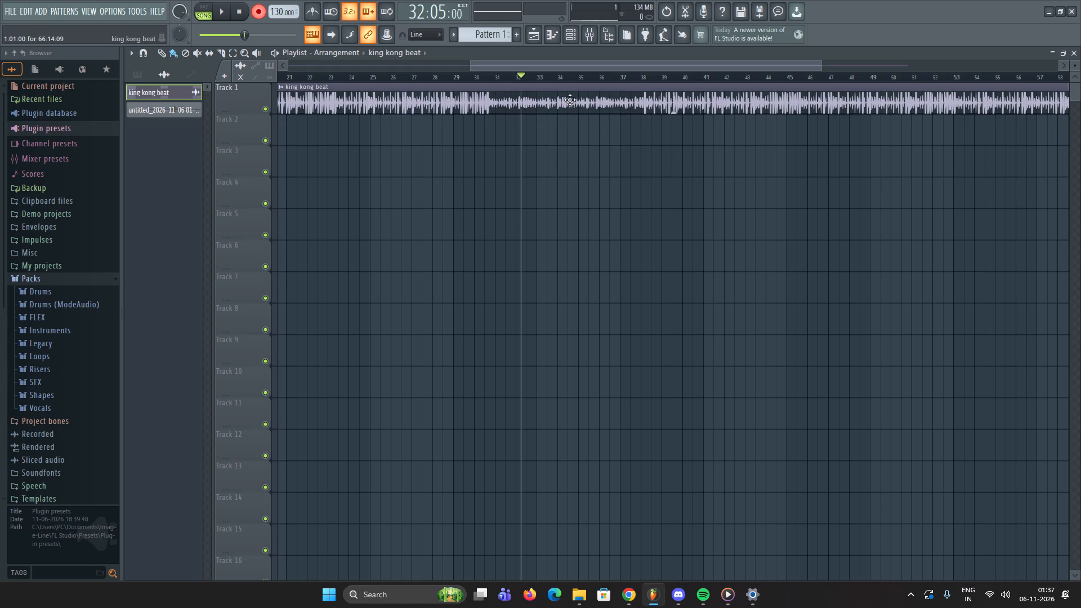
Record a new audio take over the beat from 34:09 to about bar 46, and disarm recording.
{"action": "left_click", "coordinate": [567, 86]}
{"action": "left_click", "coordinate": [566, 81]}
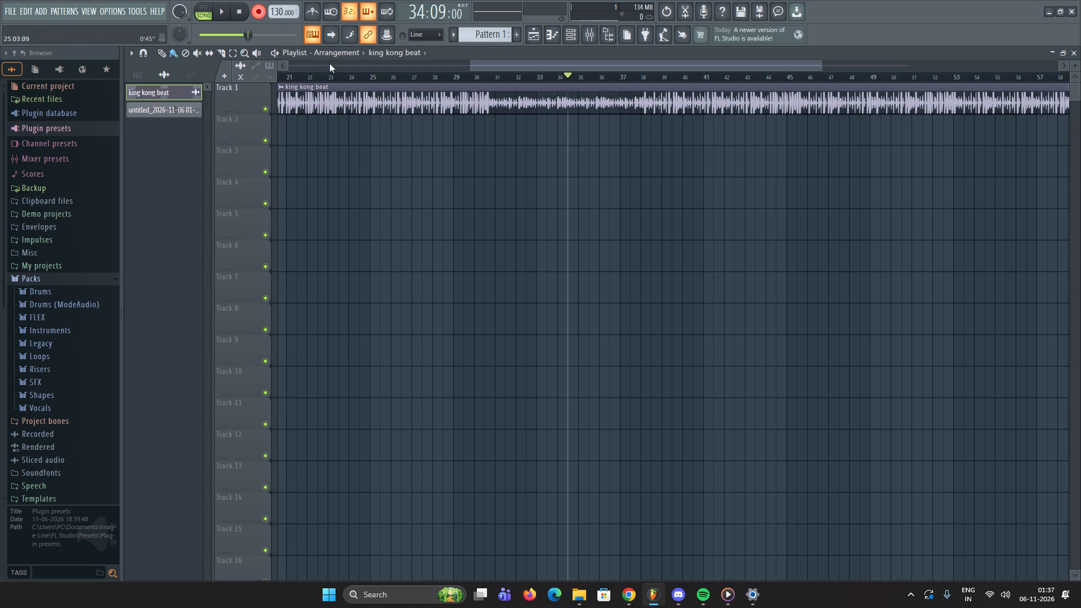
{"action": "key", "text": "space"}
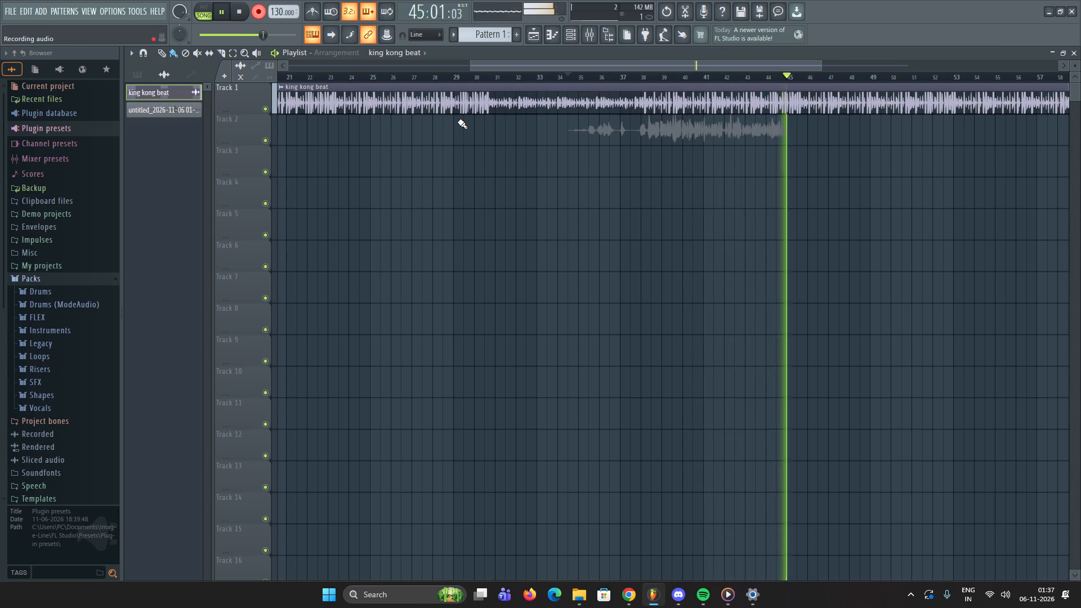
{"action": "key", "text": "space"}
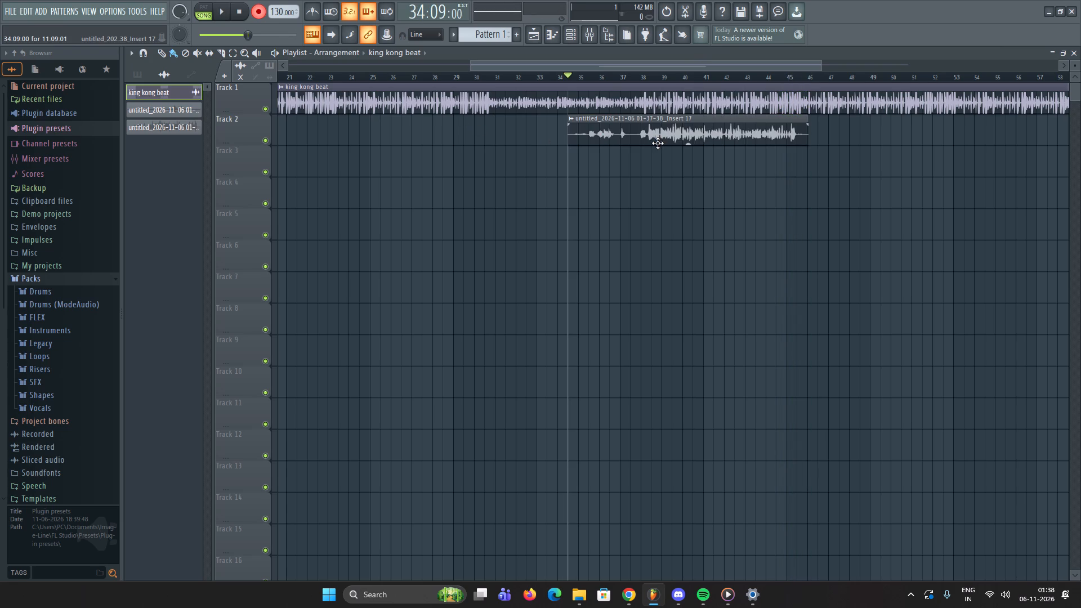
{"action": "left_click", "coordinate": [257, 10]}
Play back the new take with the beat from 34:09, and stop playback.
{"action": "key", "text": "space"}
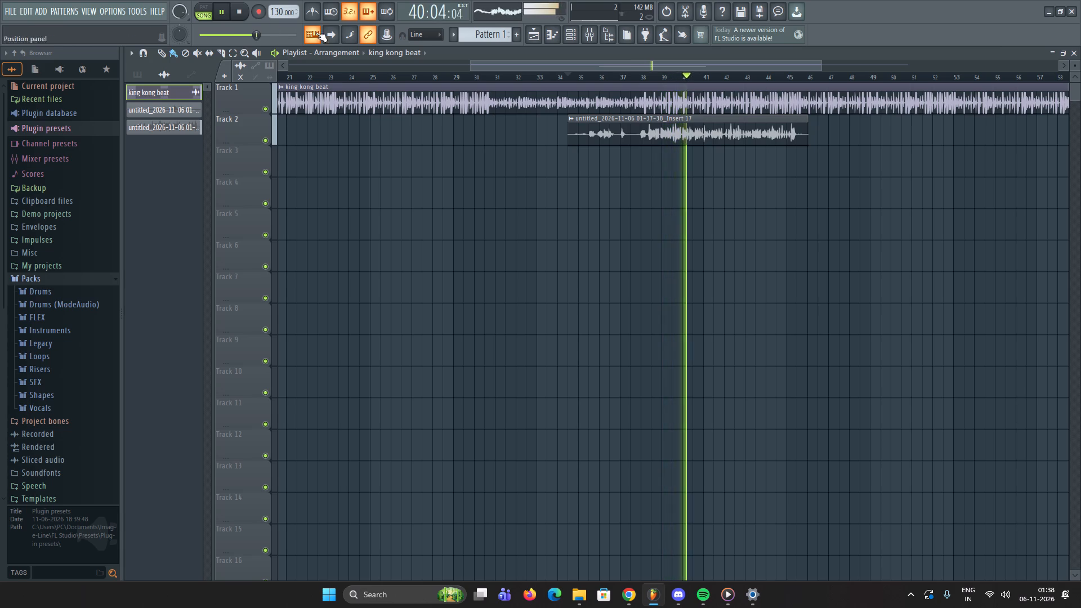
{"action": "key", "text": "space"}
Delete the new take from Track 2 of the Playlist.
{"action": "right_click", "coordinate": [662, 141]}
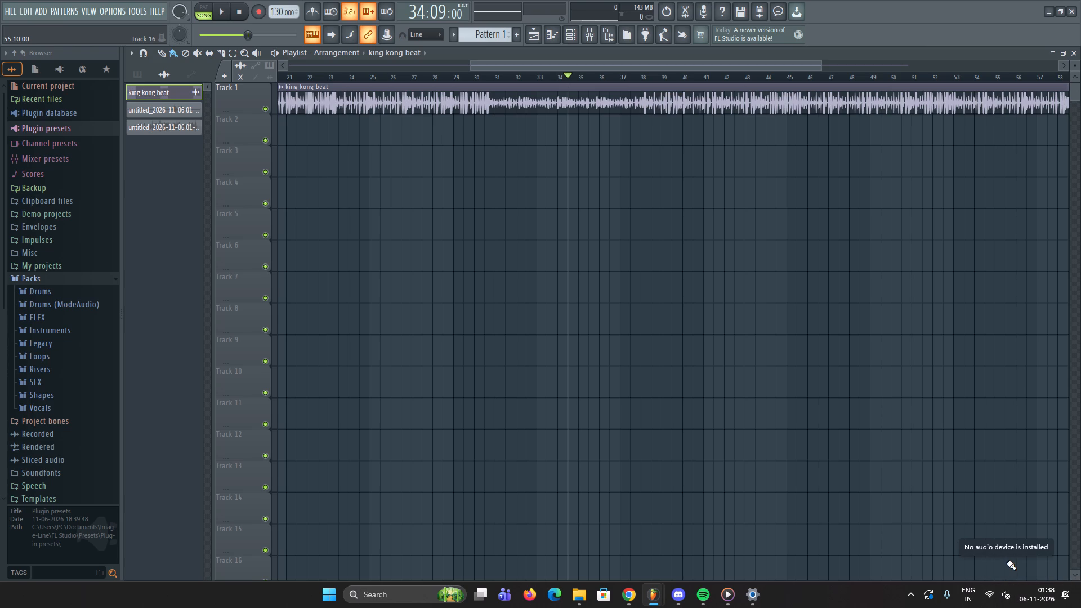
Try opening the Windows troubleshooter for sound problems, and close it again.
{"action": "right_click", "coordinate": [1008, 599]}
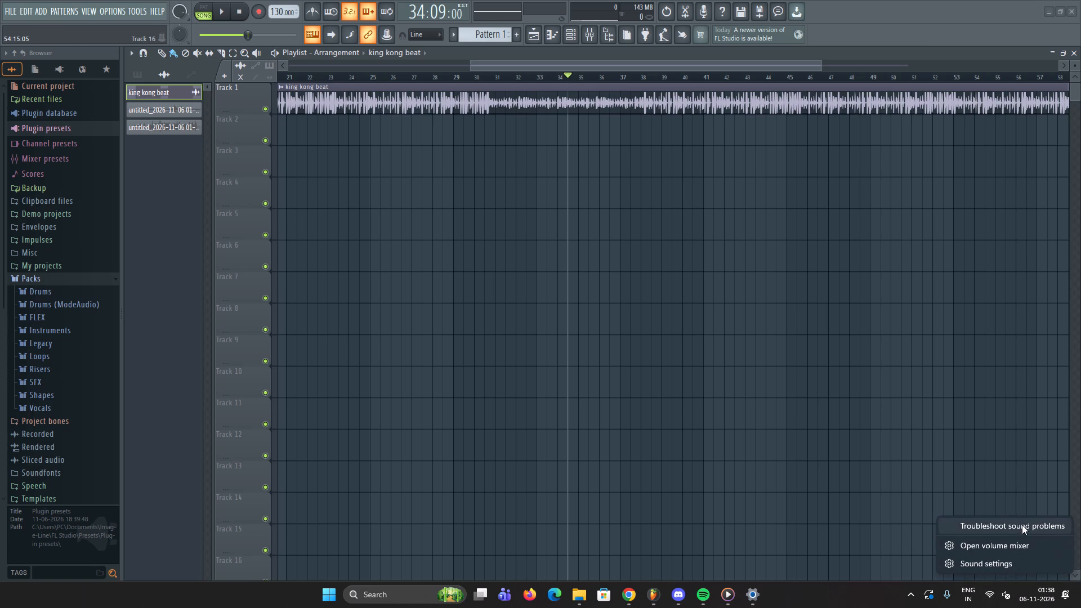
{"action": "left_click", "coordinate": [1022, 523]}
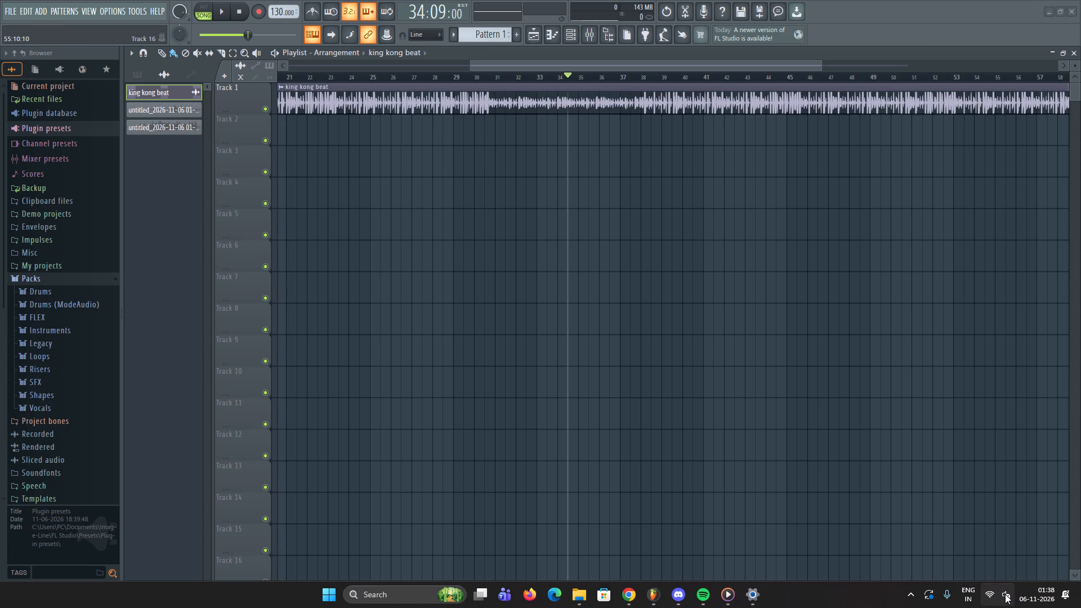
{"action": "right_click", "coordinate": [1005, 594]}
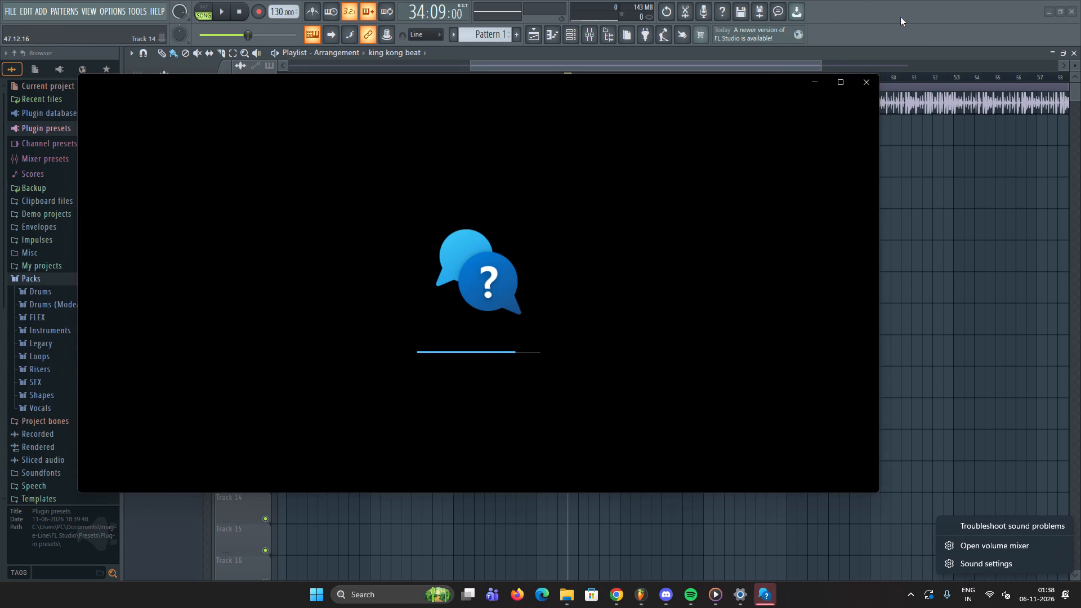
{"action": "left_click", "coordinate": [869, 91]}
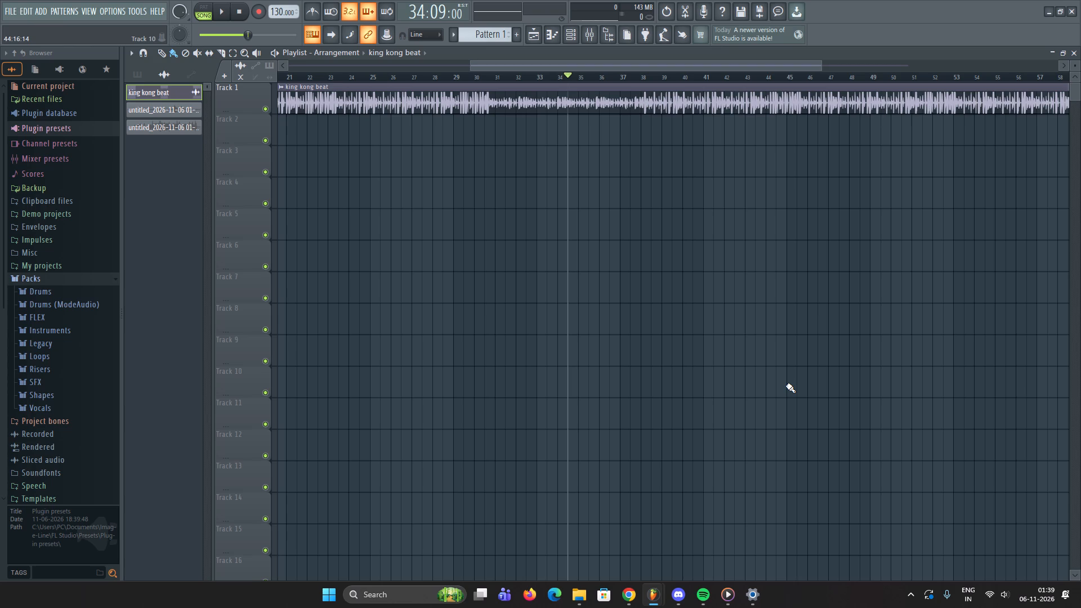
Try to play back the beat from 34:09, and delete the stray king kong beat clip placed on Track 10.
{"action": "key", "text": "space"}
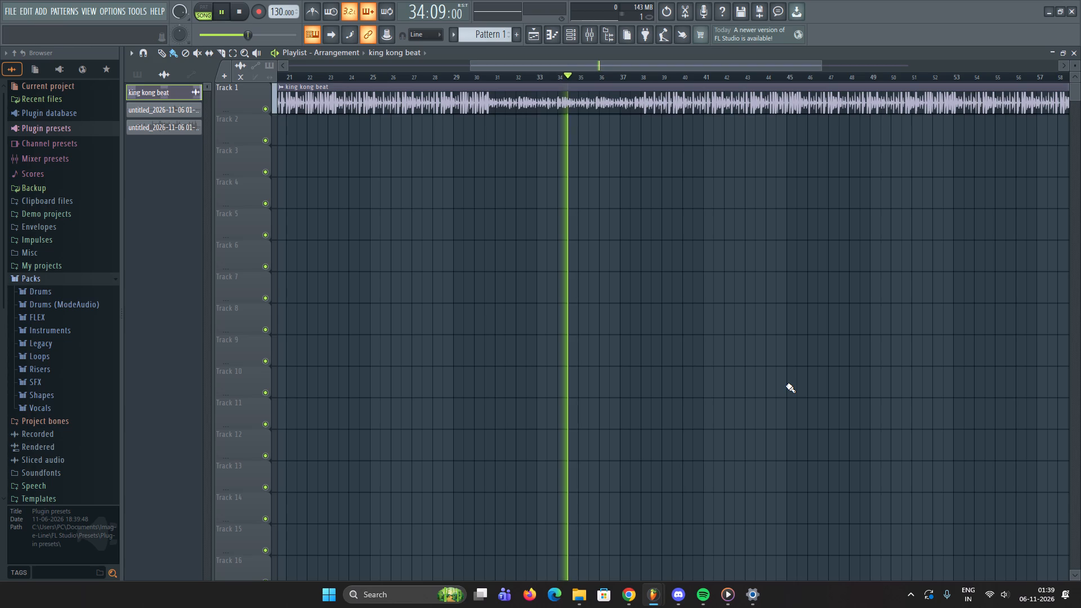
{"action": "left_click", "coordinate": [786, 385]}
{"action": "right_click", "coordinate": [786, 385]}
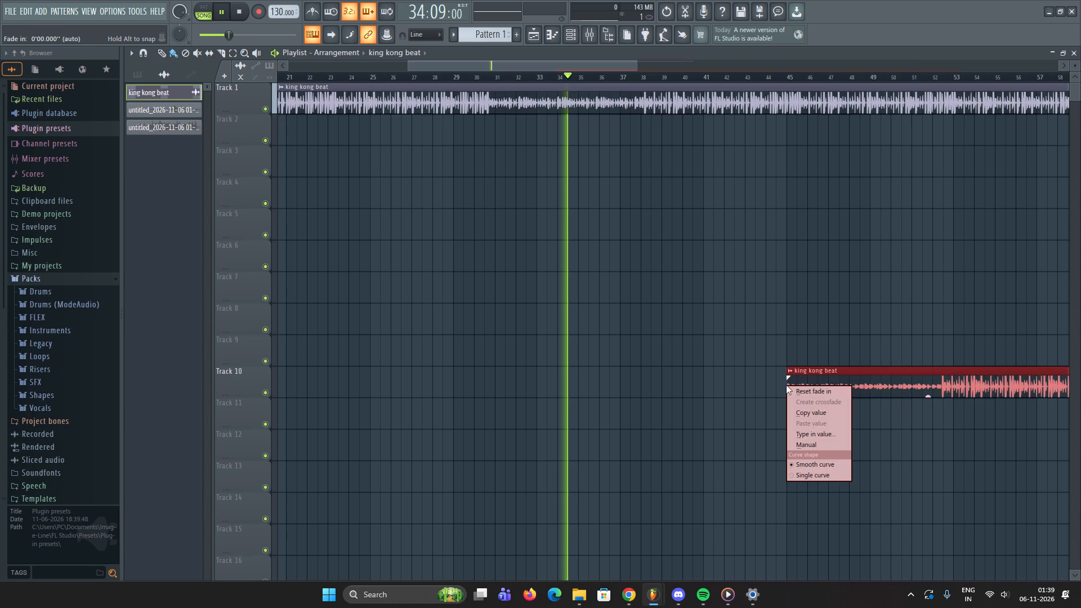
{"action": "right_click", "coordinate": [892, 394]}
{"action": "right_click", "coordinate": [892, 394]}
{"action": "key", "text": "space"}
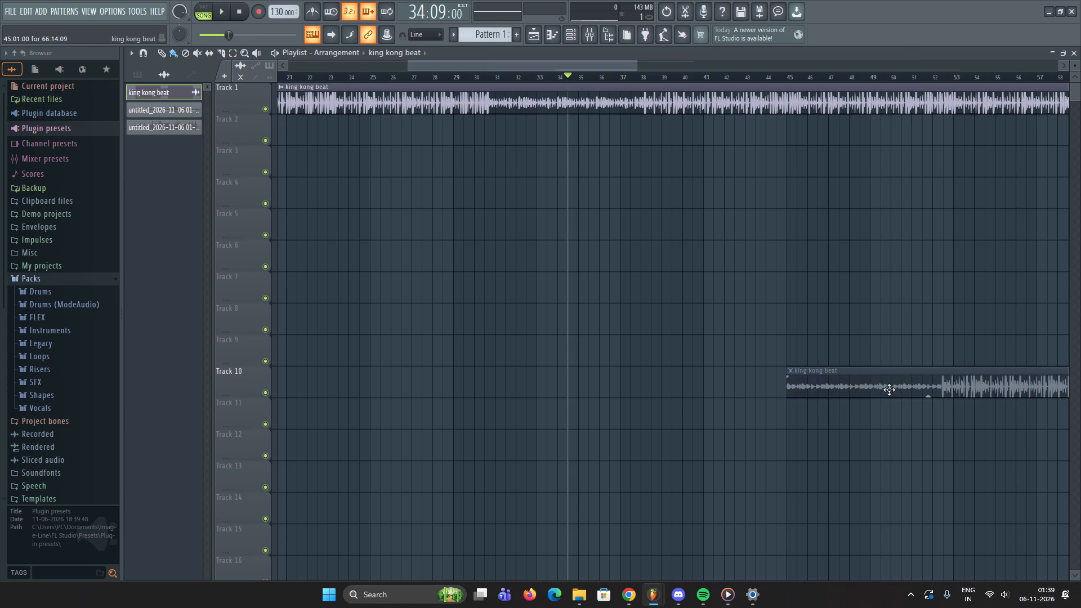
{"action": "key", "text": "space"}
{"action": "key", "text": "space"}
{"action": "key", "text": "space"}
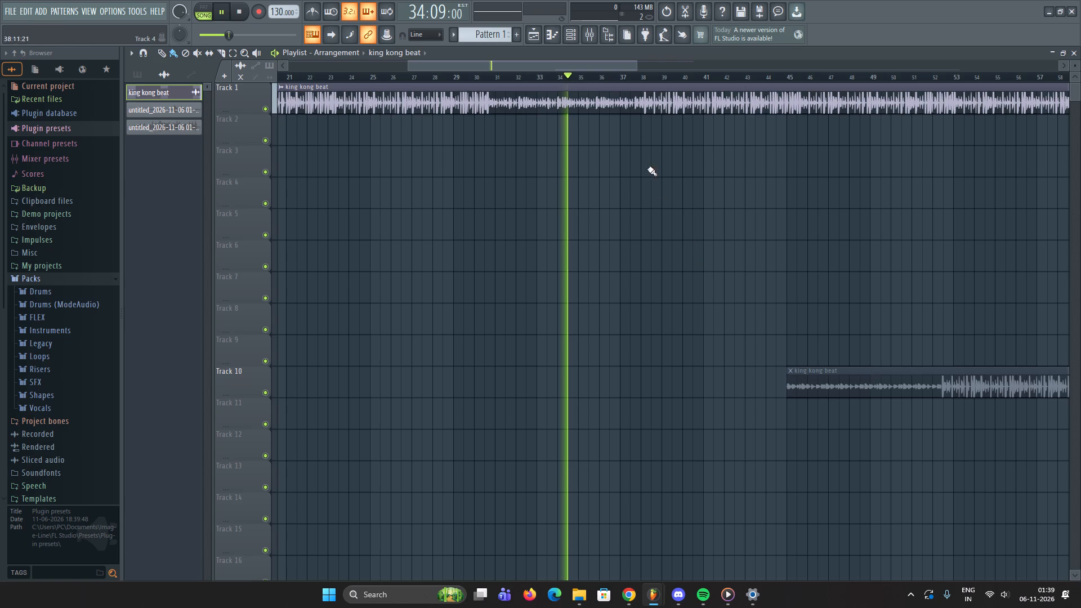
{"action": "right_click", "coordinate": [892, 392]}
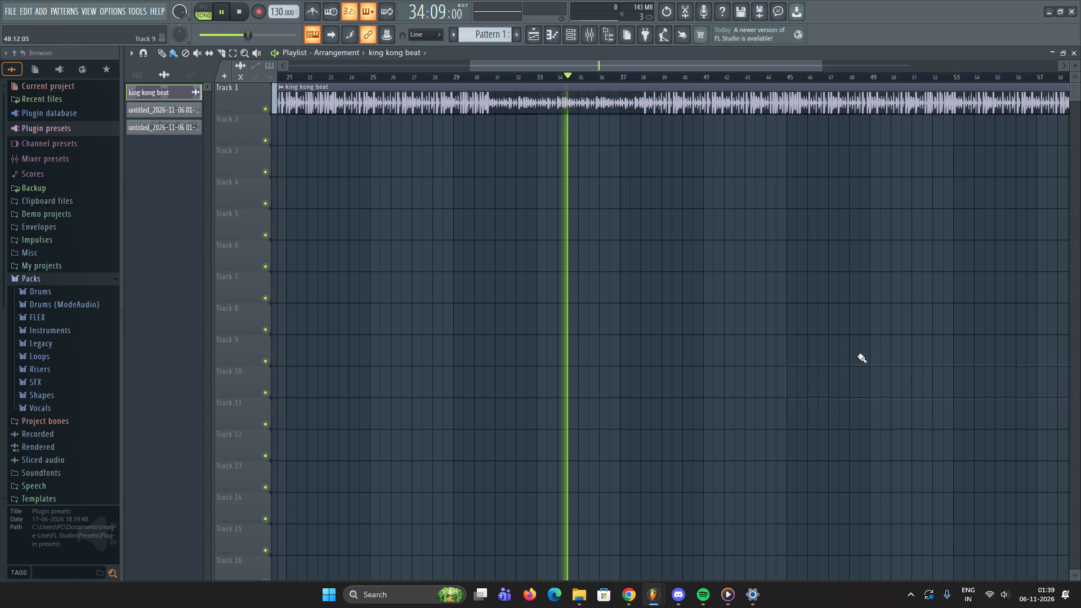
Move the playback position to 35:01 and back to 34:09, and try playing the beat again.
{"action": "double_click", "coordinate": [563, 85]}
{"action": "left_click", "coordinate": [575, 82]}
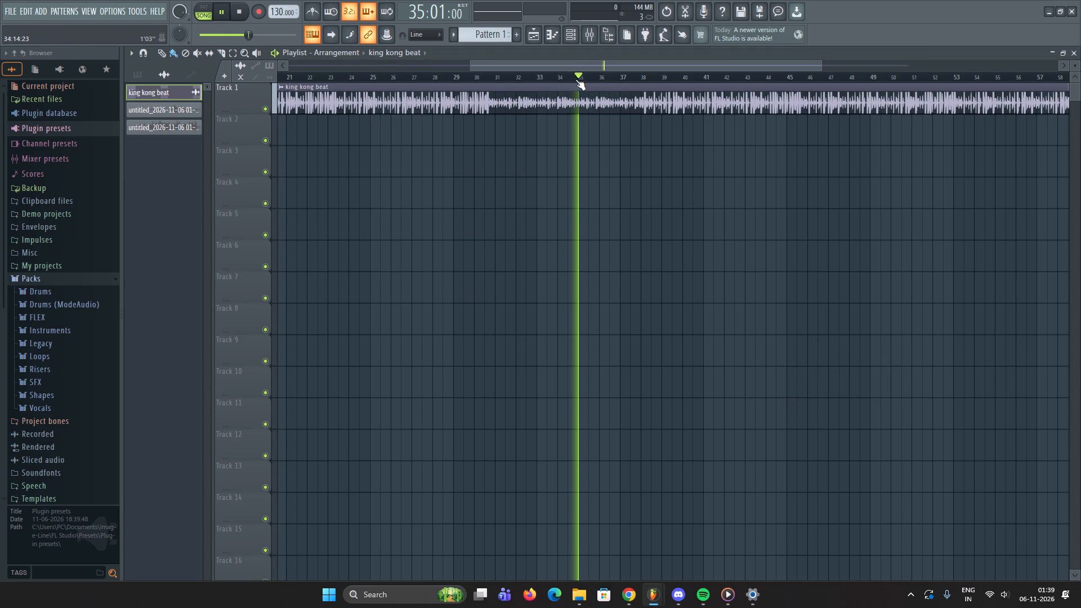
{"action": "left_click_drag", "start_coordinate": [575, 79], "coordinate": [570, 79]}
{"action": "key", "text": "space"}
{"action": "key", "text": "space"}
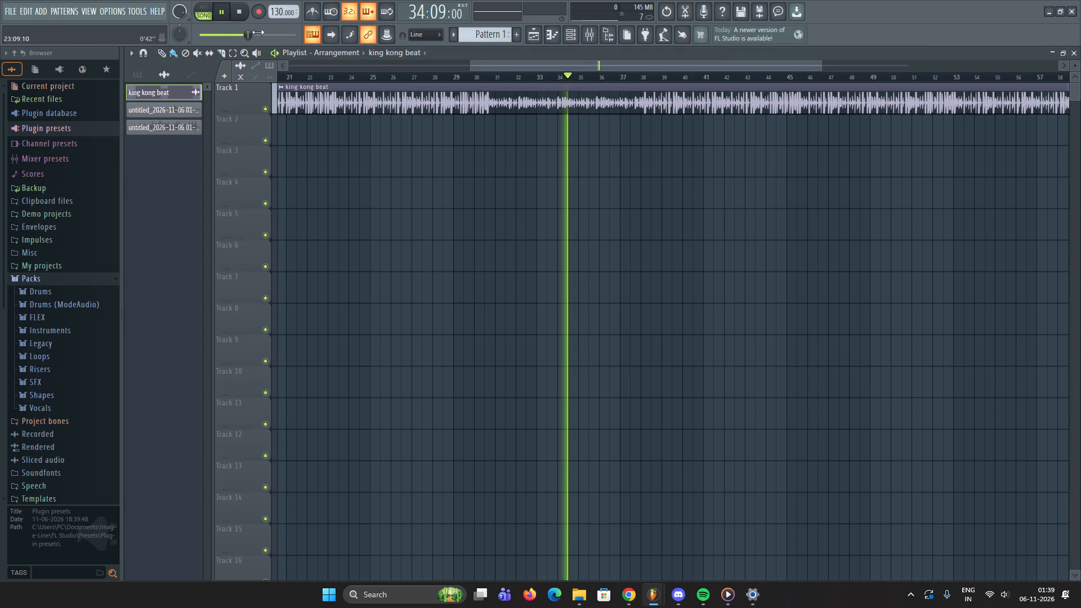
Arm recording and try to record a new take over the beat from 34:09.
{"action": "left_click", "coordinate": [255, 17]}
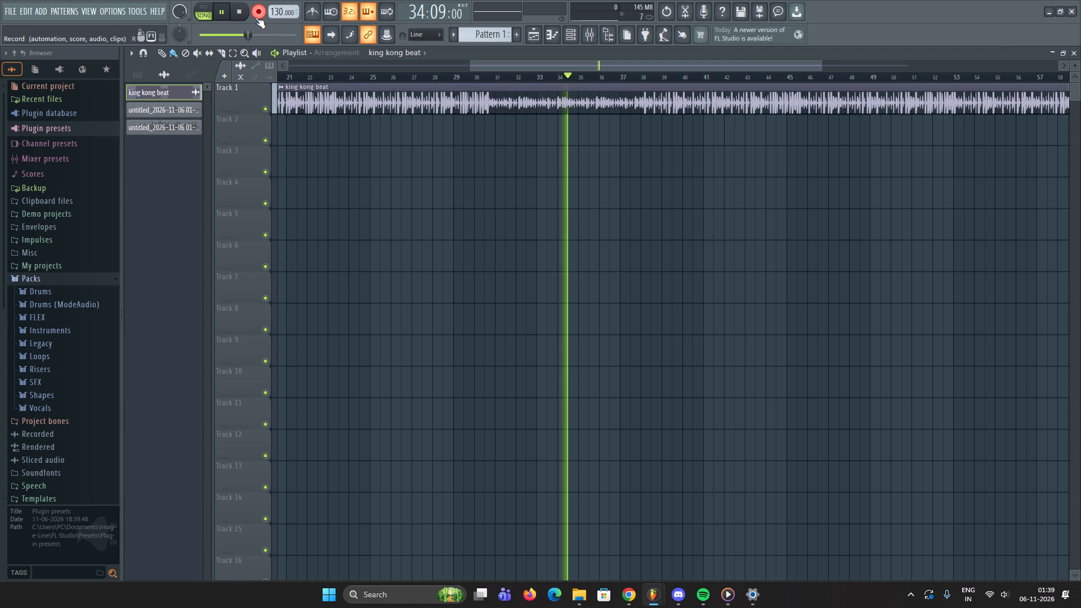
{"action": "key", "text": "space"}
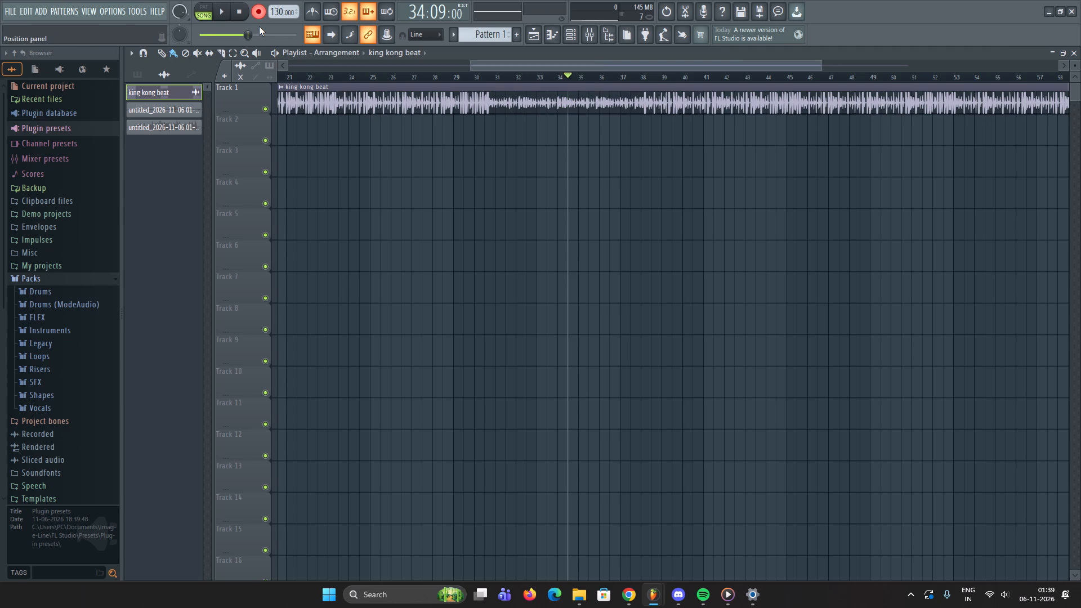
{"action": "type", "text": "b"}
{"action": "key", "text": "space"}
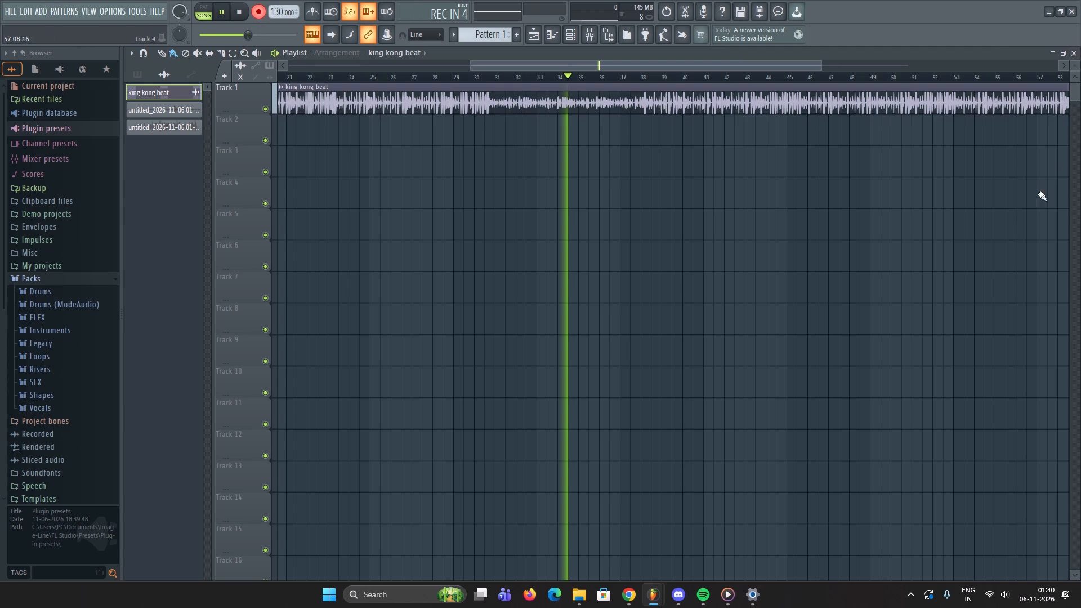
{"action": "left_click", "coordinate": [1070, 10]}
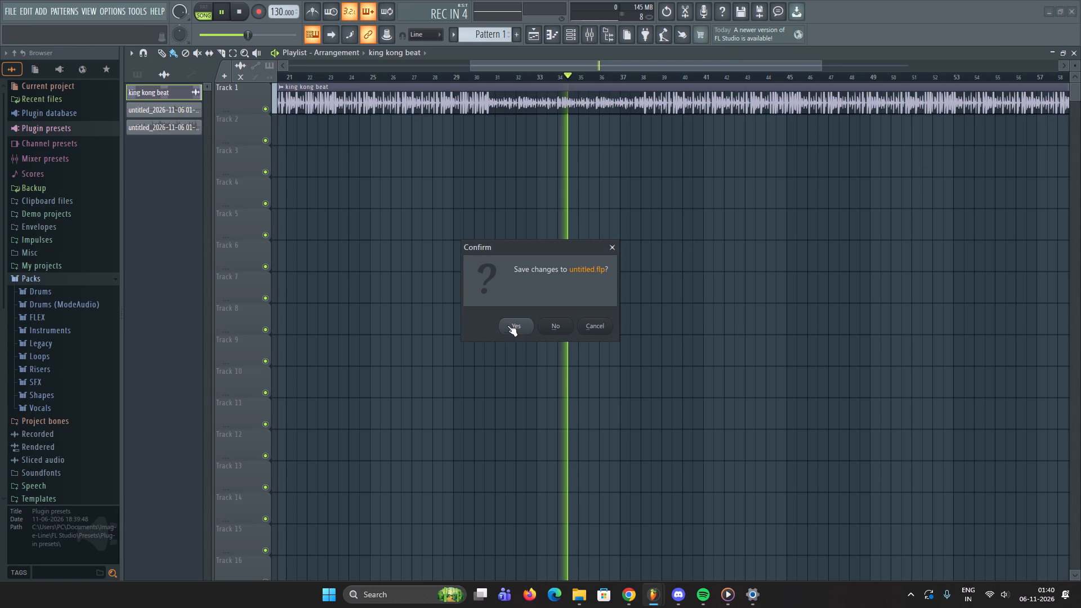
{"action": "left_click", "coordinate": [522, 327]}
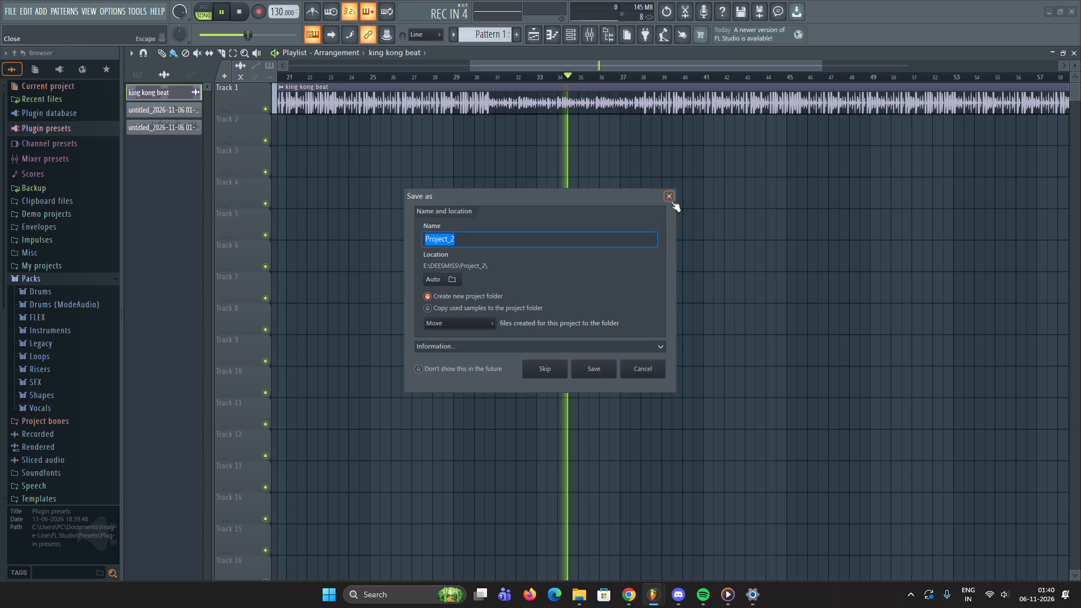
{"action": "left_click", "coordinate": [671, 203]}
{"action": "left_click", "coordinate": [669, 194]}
Close FL Studio without saving the untitled project, forcing the unresponsive program to end.
{"action": "left_click", "coordinate": [1078, 14]}
{"action": "left_click", "coordinate": [1074, 14]}
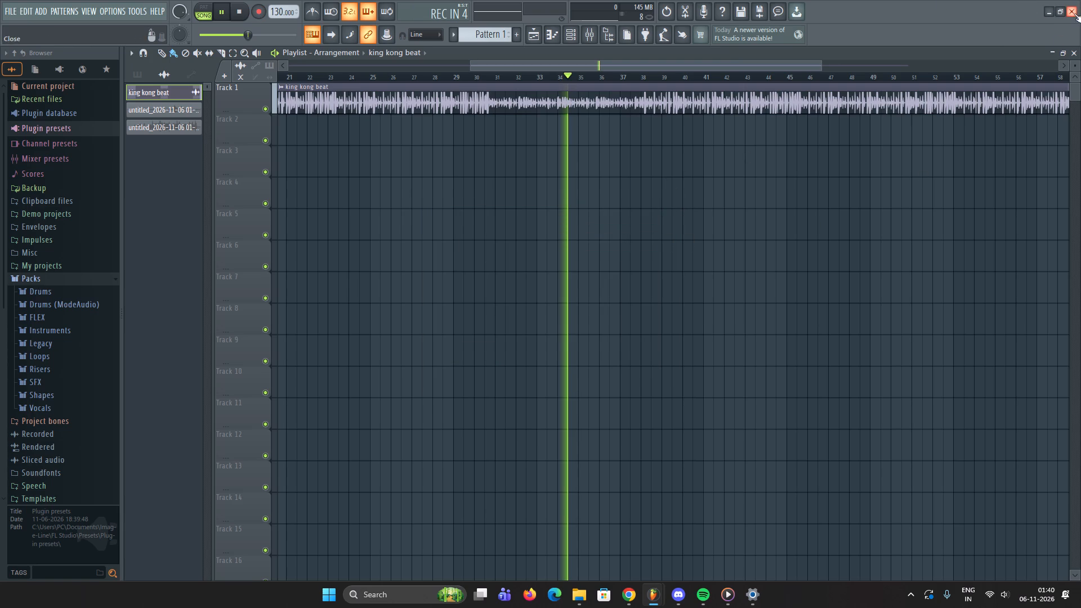
{"action": "left_click", "coordinate": [561, 325]}
{"action": "left_click", "coordinate": [626, 347]}
{"action": "left_click", "coordinate": [1074, 0]}
{"action": "left_click", "coordinate": [1068, 15]}
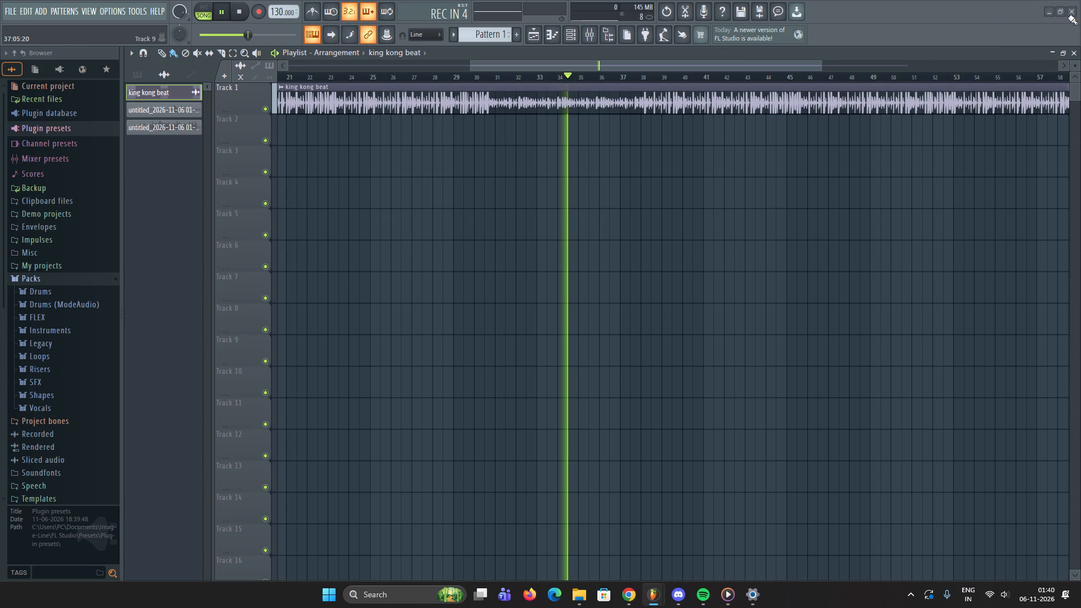
{"action": "left_click", "coordinate": [1074, 25]}
{"action": "left_click", "coordinate": [1067, 15]}
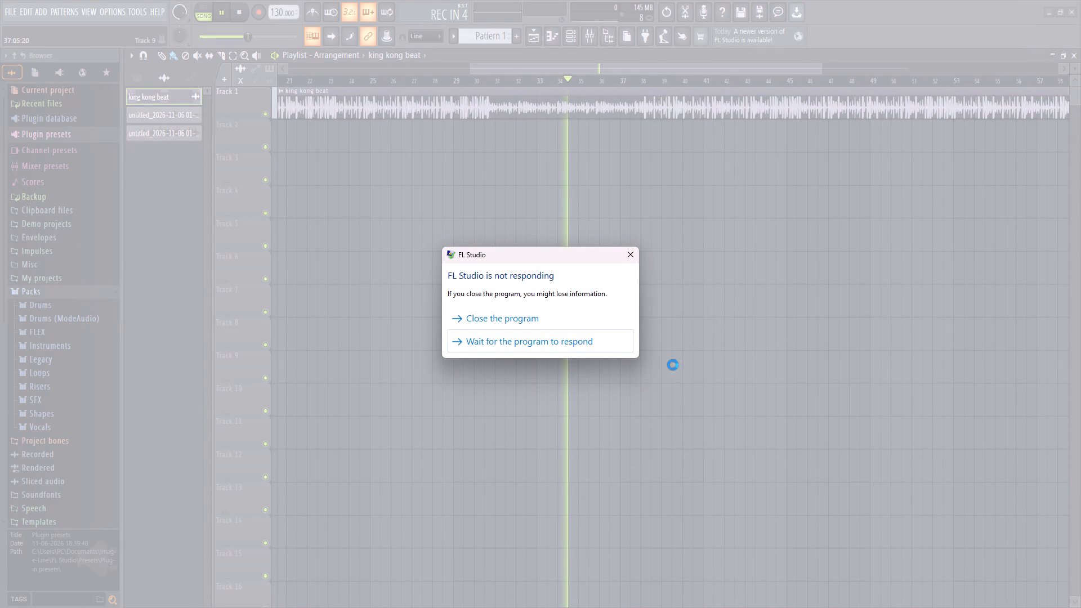
{"action": "left_click", "coordinate": [519, 311]}
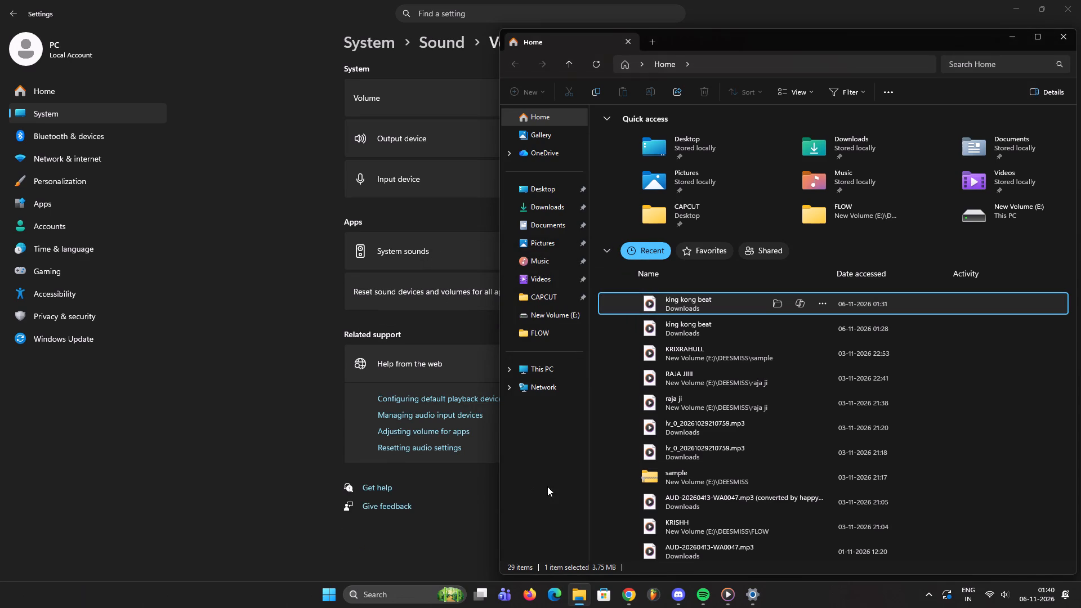
Launch FL Studio again.
{"action": "left_click", "coordinate": [658, 594]}
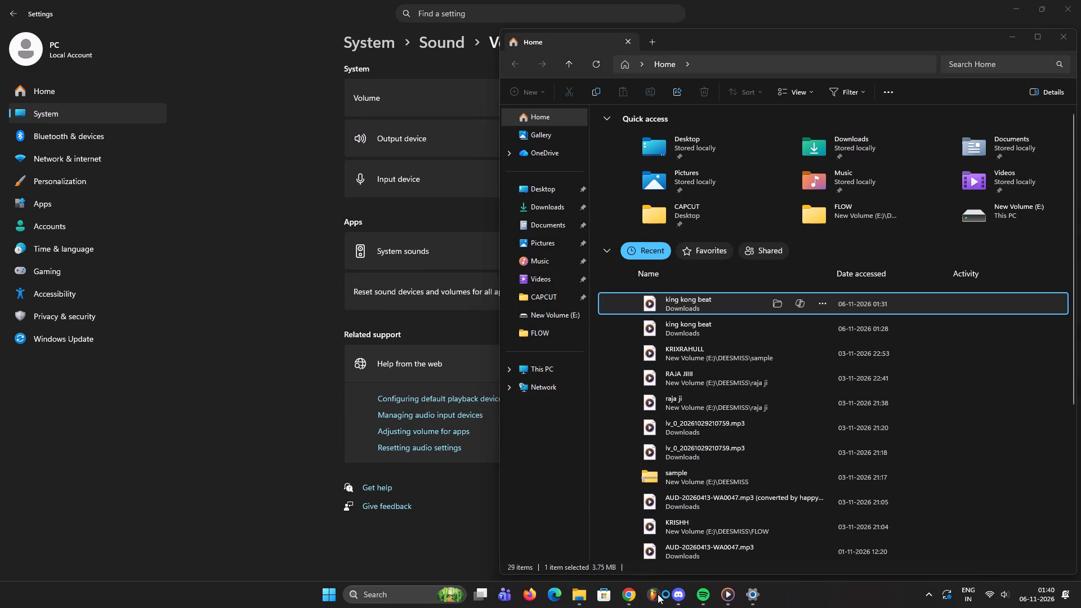
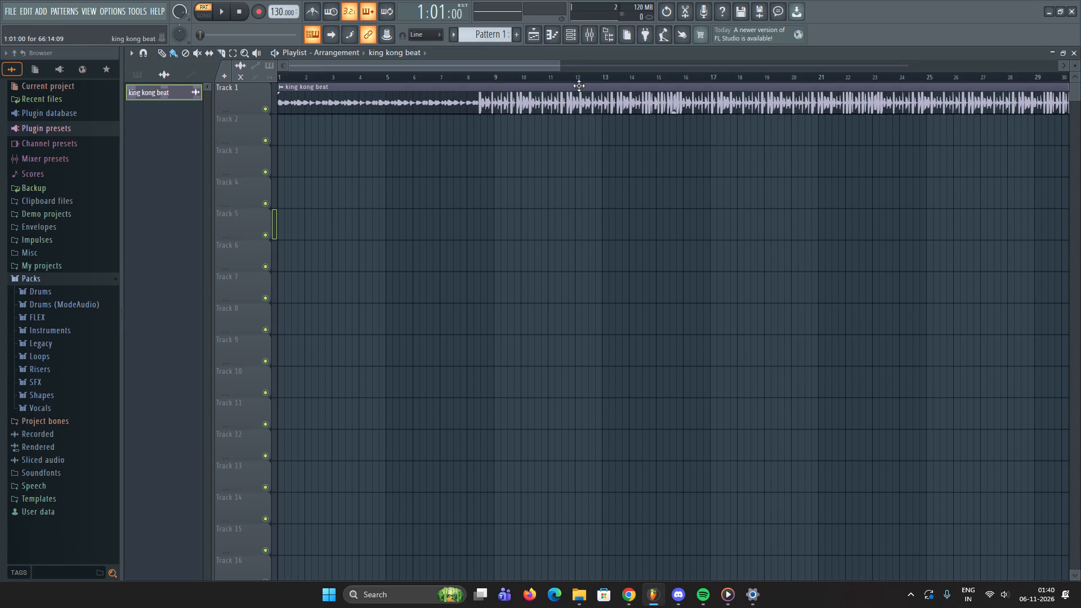
Move the playlist's playback position to 34:09.
{"action": "left_click", "coordinate": [587, 83]}
{"action": "left_click", "coordinate": [597, 77]}
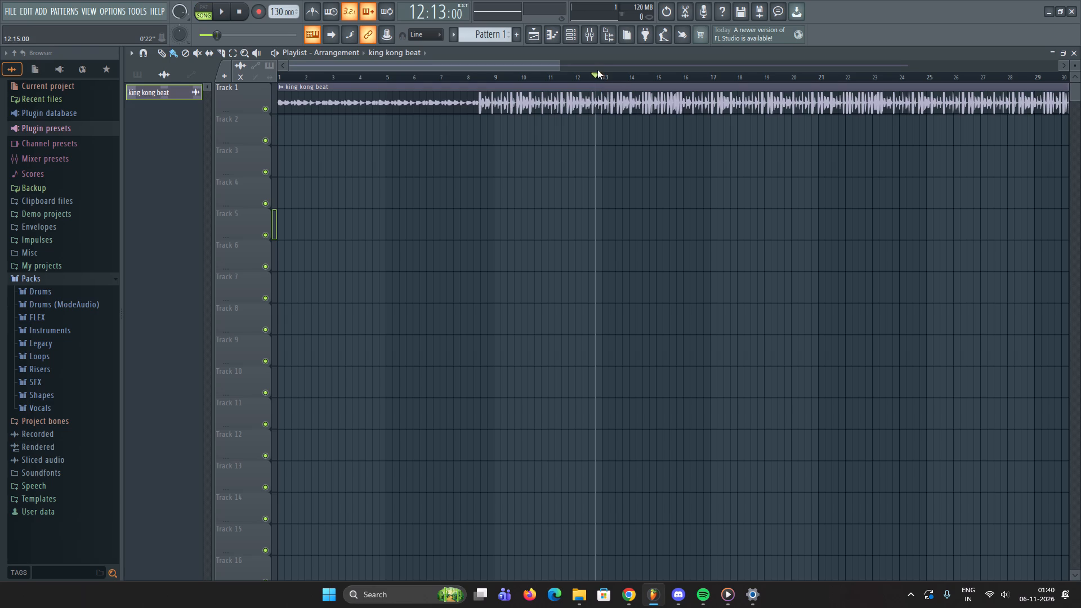
{"action": "left_click_drag", "start_coordinate": [595, 73], "coordinate": [1044, 73]}
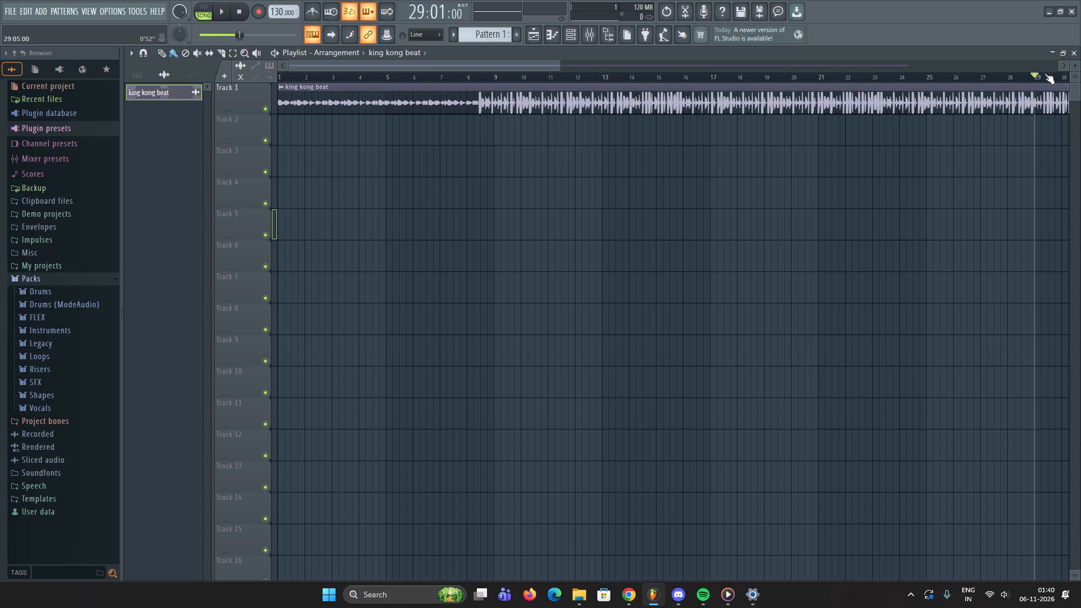
{"action": "left_click_drag", "start_coordinate": [1044, 73], "coordinate": [1080, 70]}
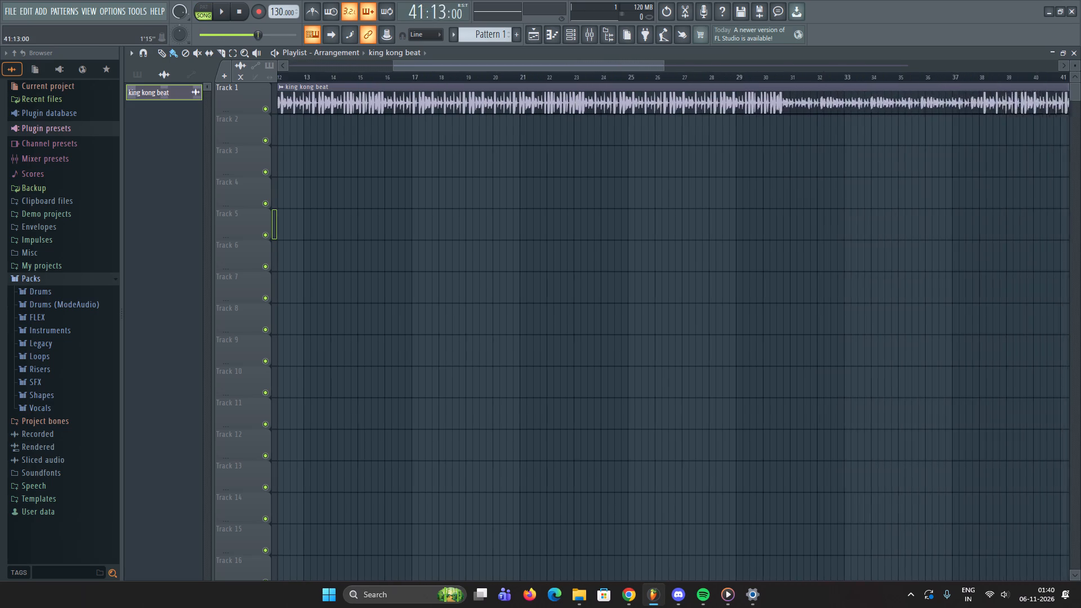
{"action": "left_click_drag", "start_coordinate": [1080, 70], "coordinate": [711, 140]}
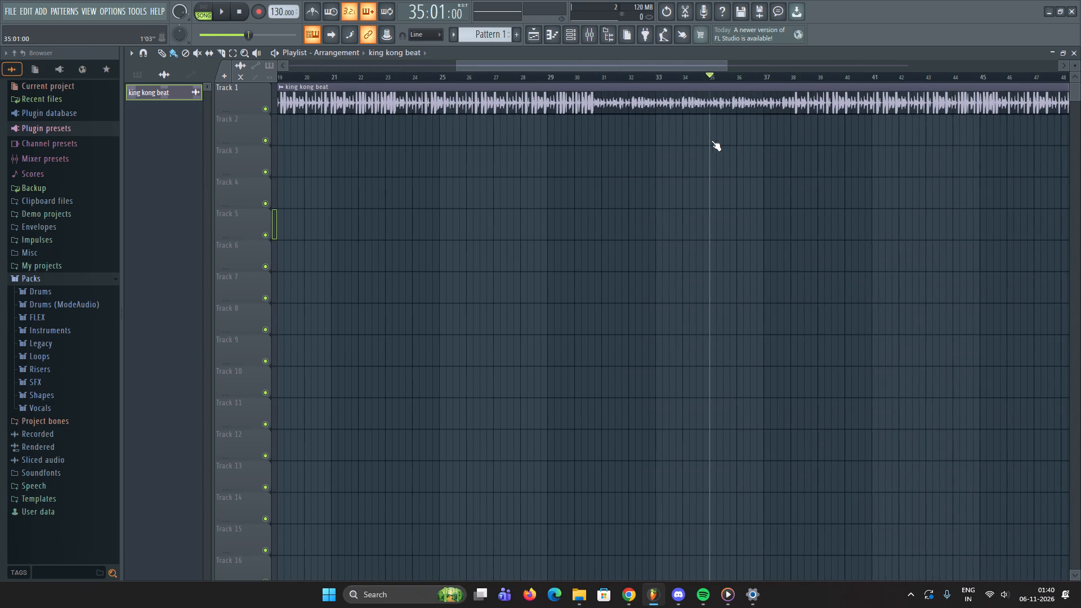
{"action": "left_click_drag", "start_coordinate": [711, 140], "coordinate": [694, 144]}
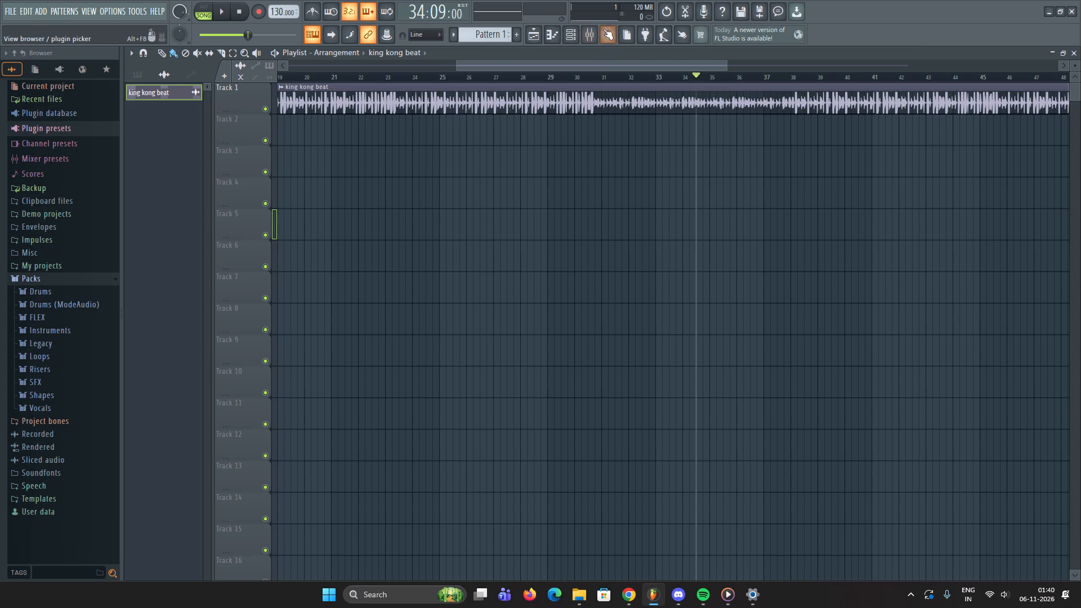
Set mixer track Insert 23 to record from mono input In 2, switch its external input monitoring to On, and return to the playlist.
{"action": "left_click", "coordinate": [585, 34]}
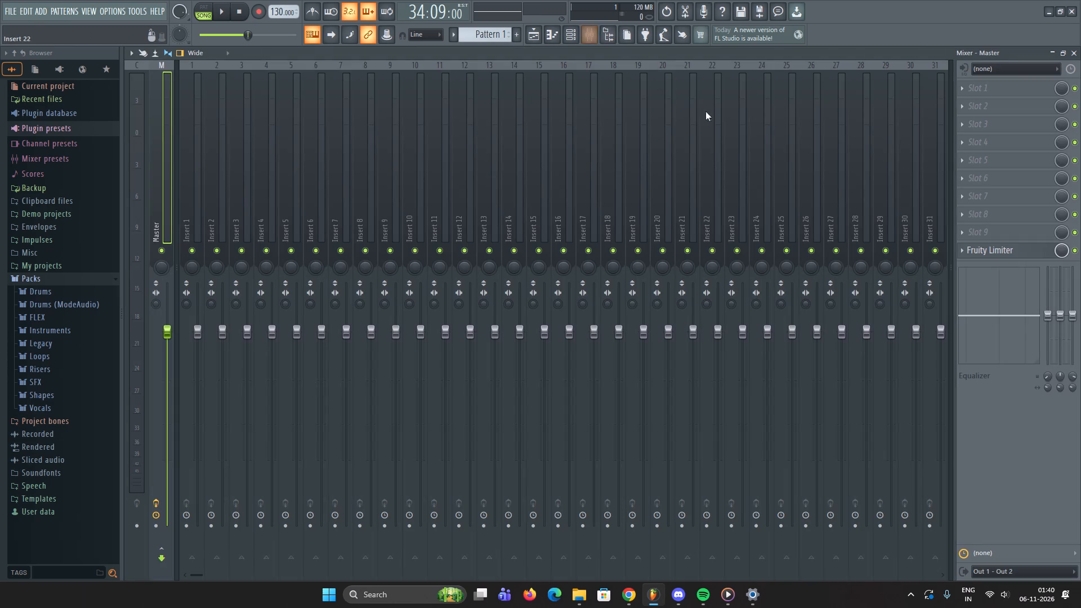
{"action": "left_click", "coordinate": [741, 171]}
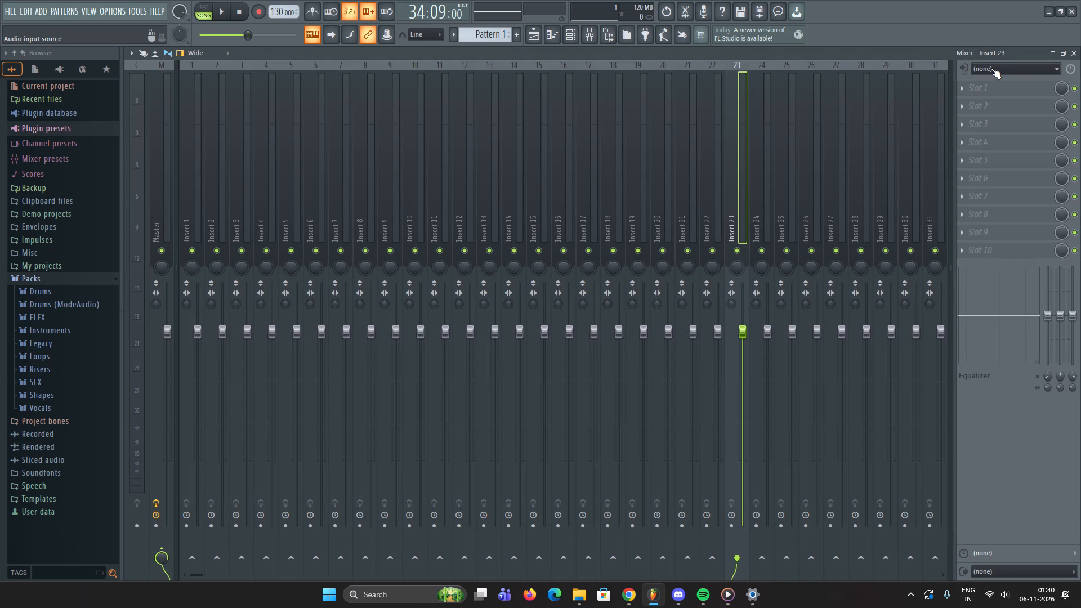
{"action": "left_click", "coordinate": [991, 68]}
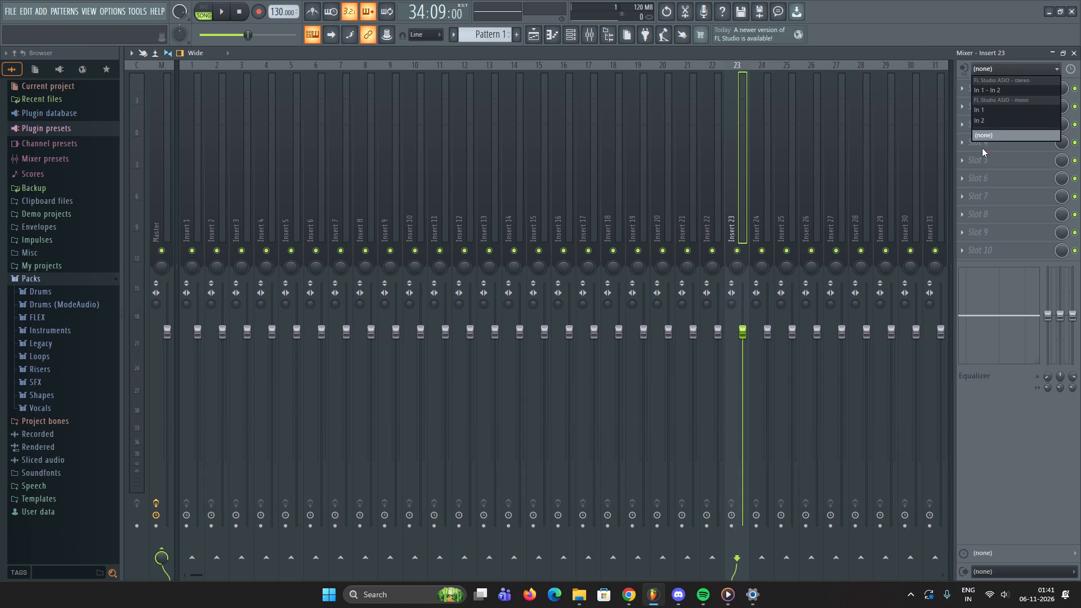
{"action": "left_click", "coordinate": [986, 124]}
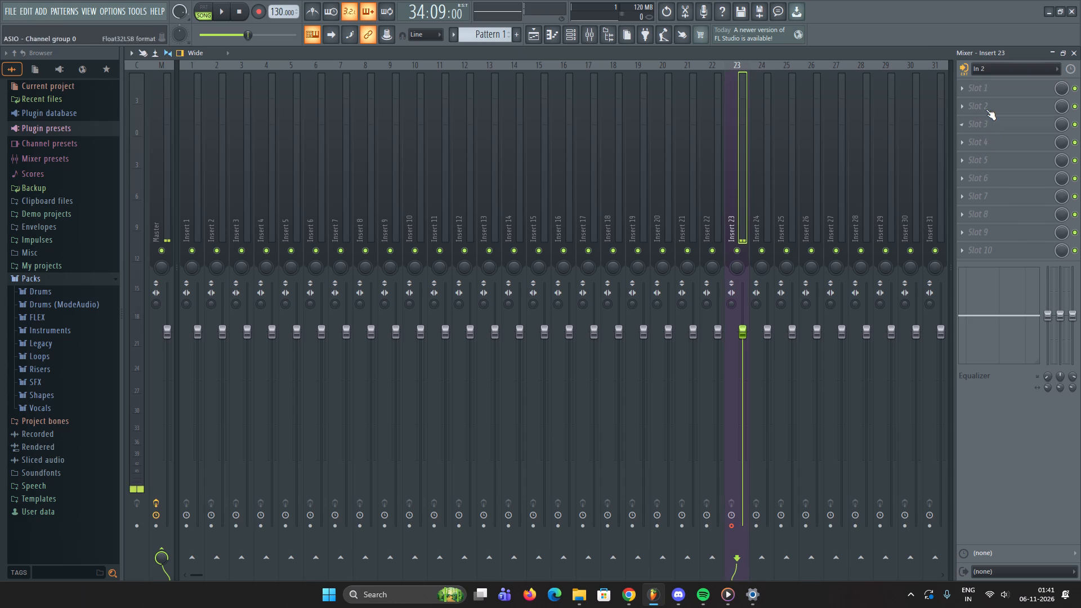
{"action": "left_click", "coordinate": [966, 70]}
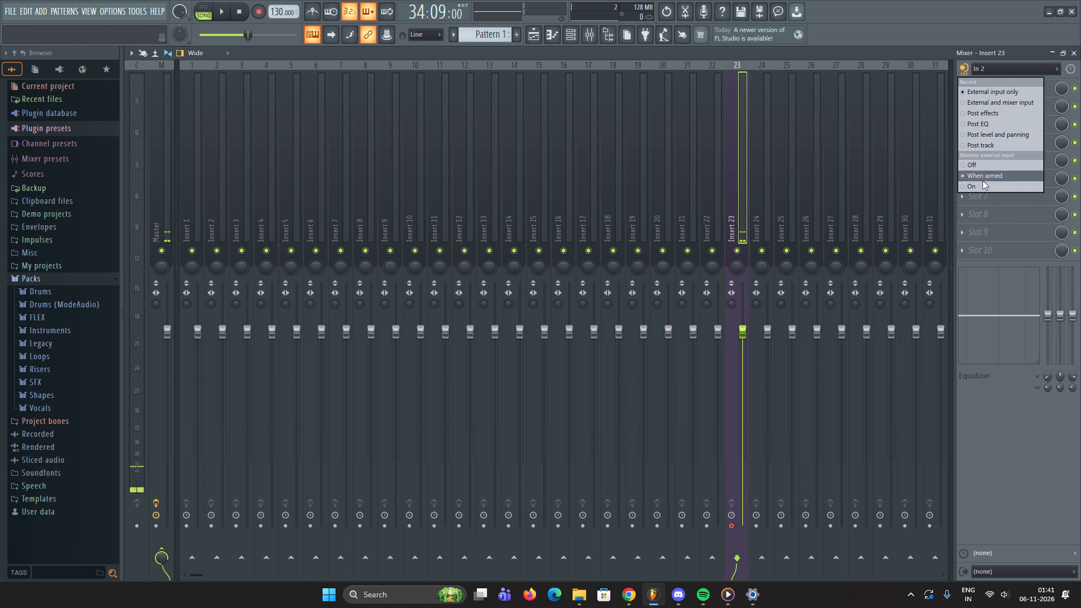
{"action": "left_click", "coordinate": [983, 185]}
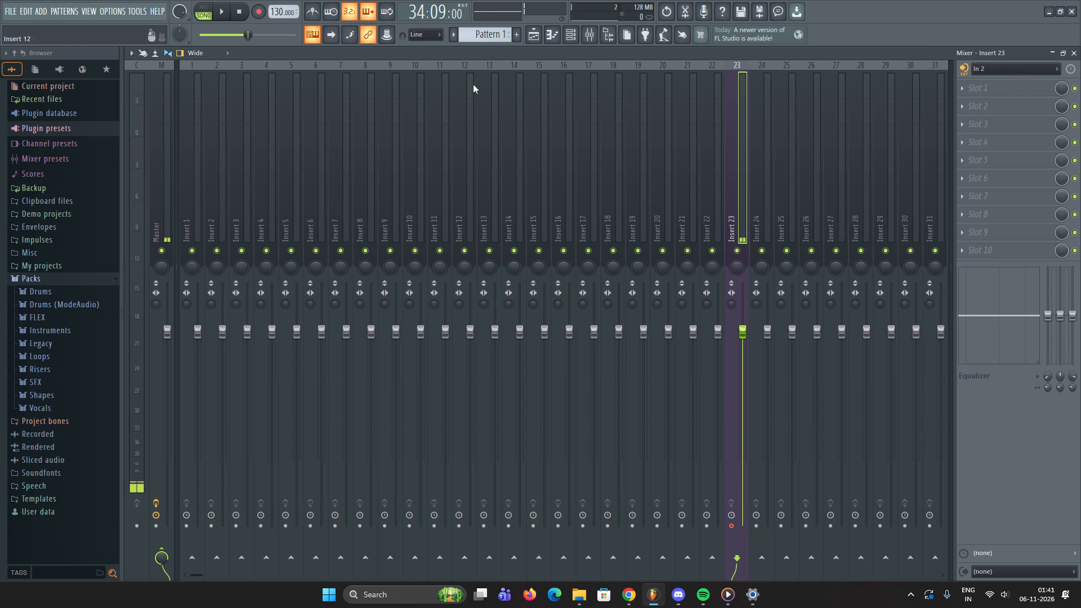
{"action": "left_click", "coordinate": [585, 30]}
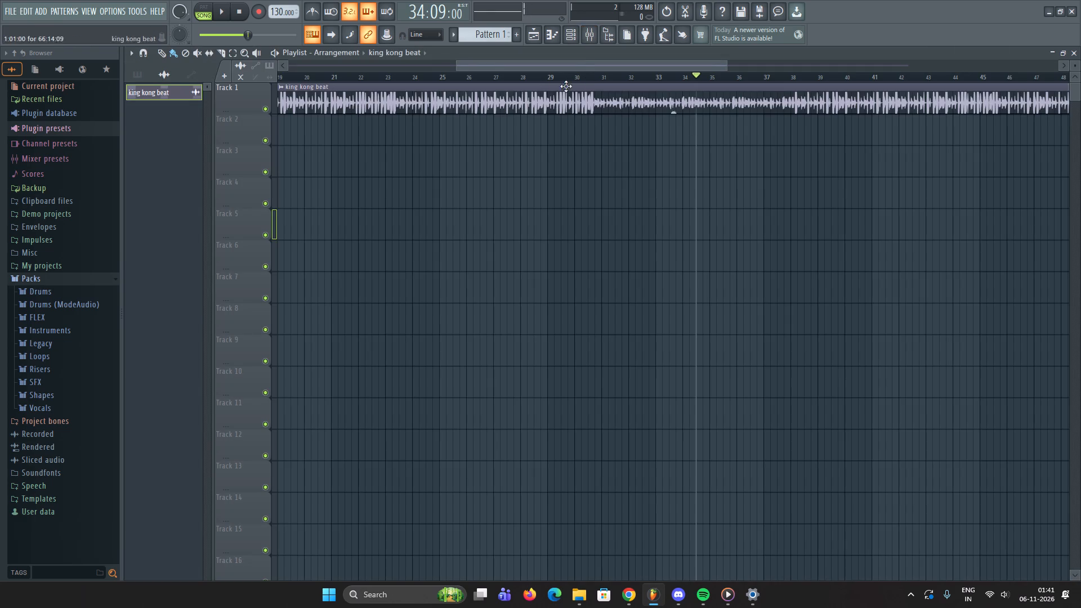
Arm recording, record a short take over the beat from 34:09, and delete its clip from Track 2.
{"action": "left_click", "coordinate": [261, 13]}
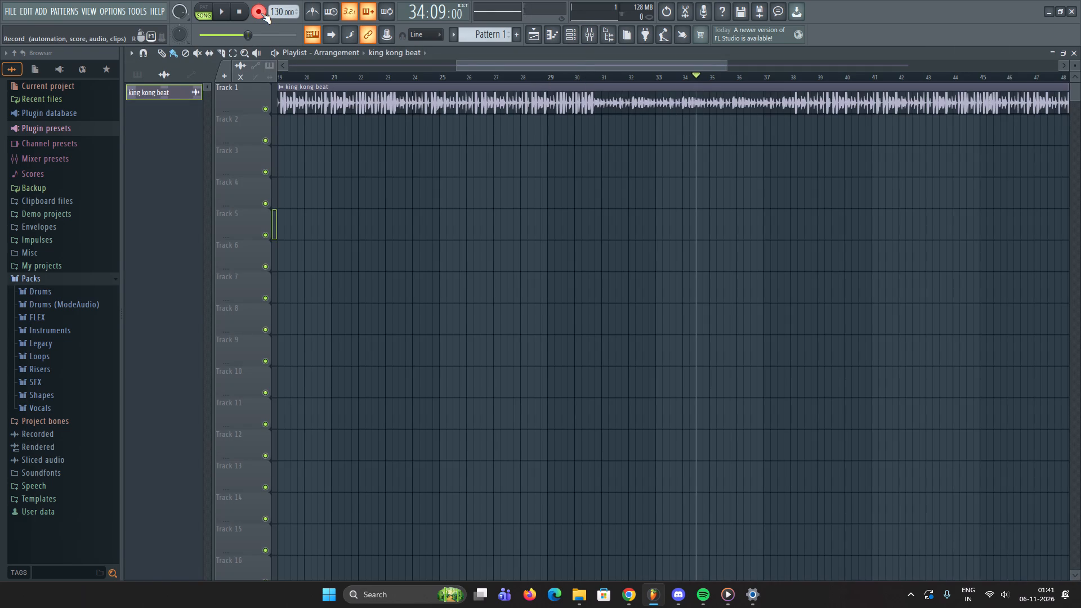
{"action": "key", "text": "space"}
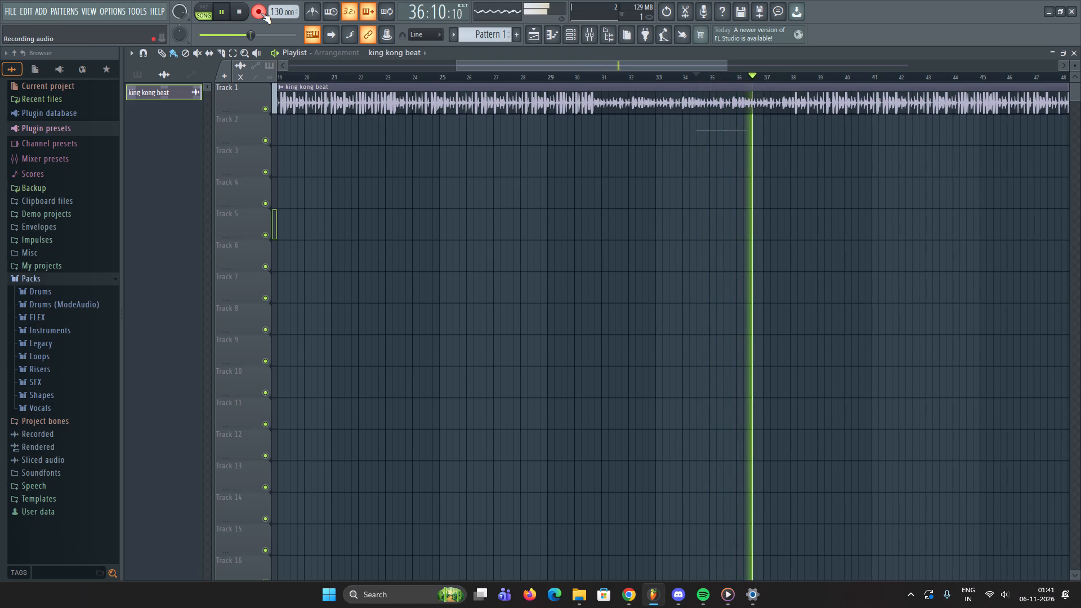
{"action": "key", "text": "space"}
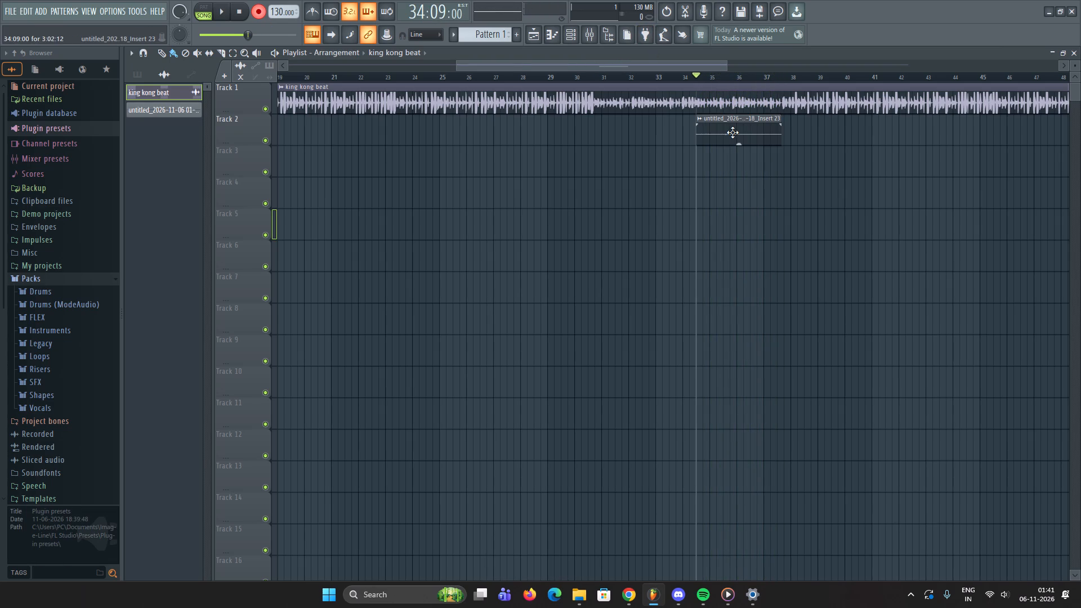
{"action": "right_click", "coordinate": [732, 132]}
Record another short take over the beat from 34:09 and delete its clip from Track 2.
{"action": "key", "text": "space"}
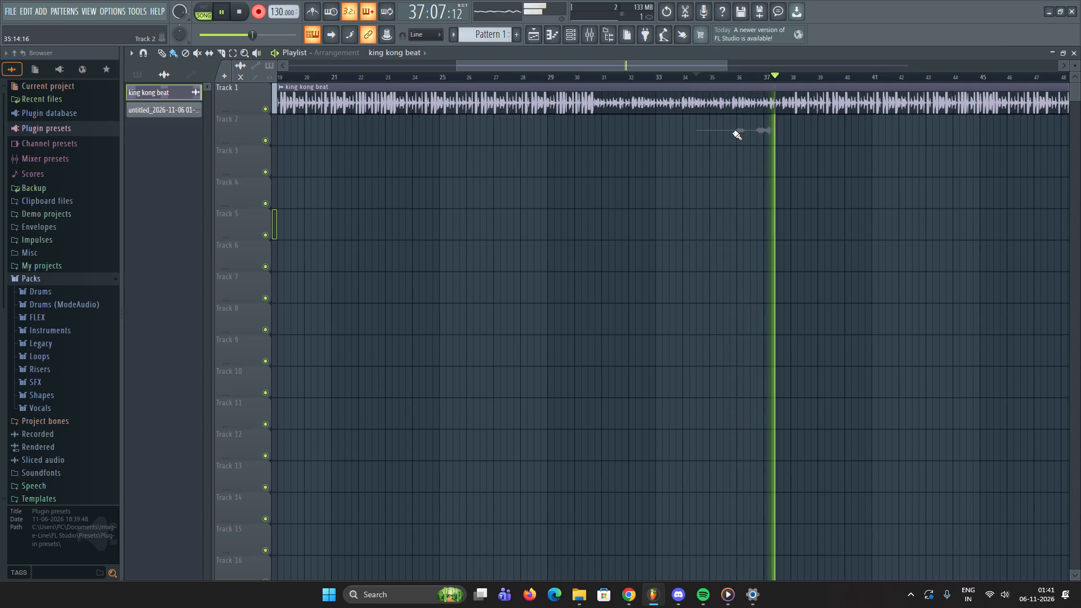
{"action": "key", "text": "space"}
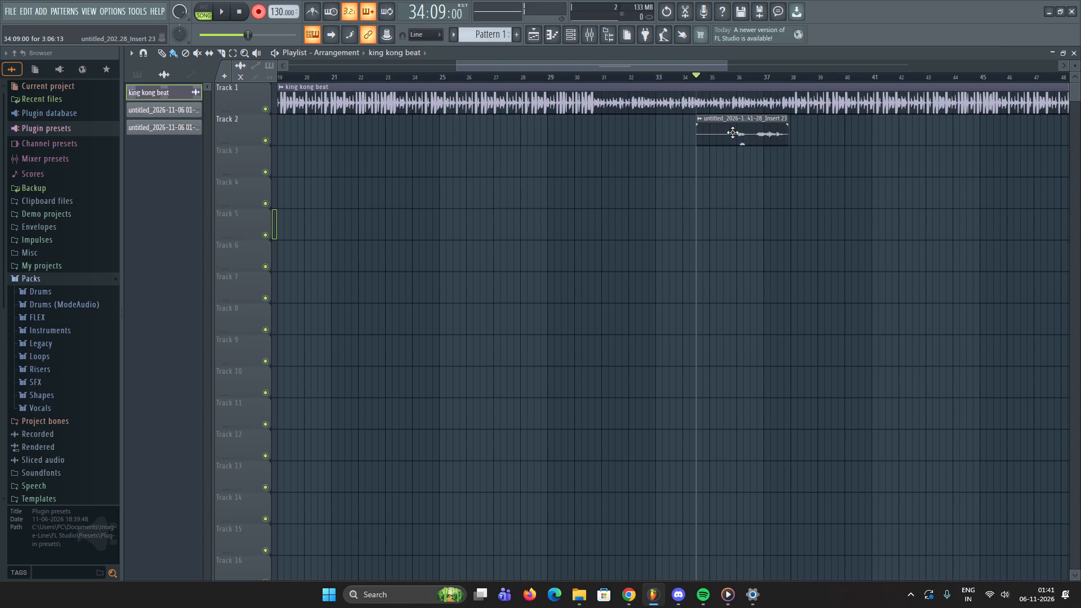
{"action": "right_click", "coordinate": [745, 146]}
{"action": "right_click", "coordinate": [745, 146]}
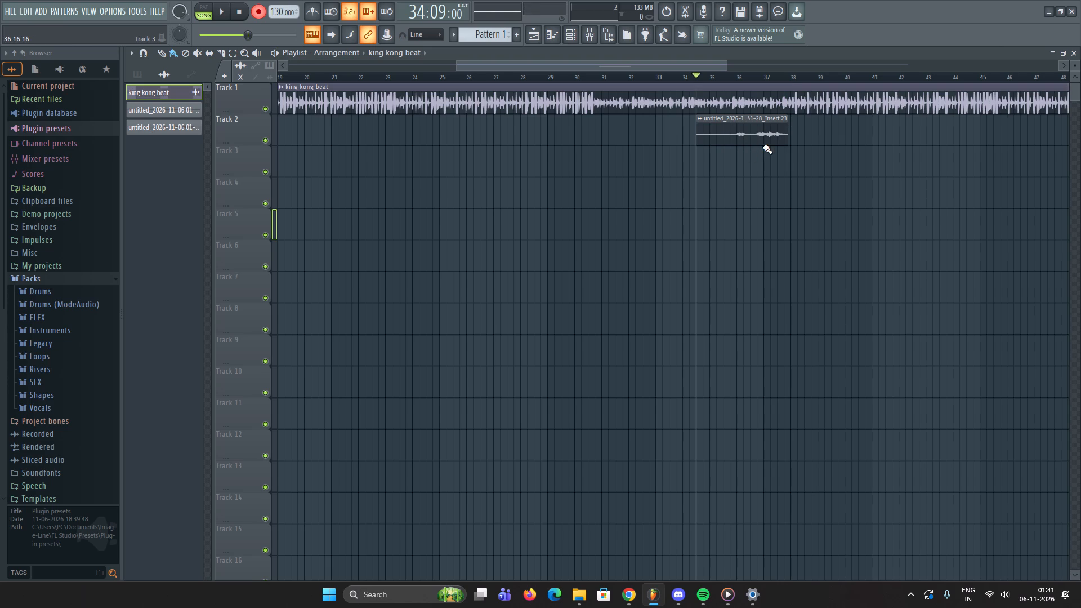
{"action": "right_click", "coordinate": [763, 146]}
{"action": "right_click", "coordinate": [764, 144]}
Record a vocal take about 11 bars long over the beat on Track 2, starting from 34:09.
{"action": "key", "text": "space"}
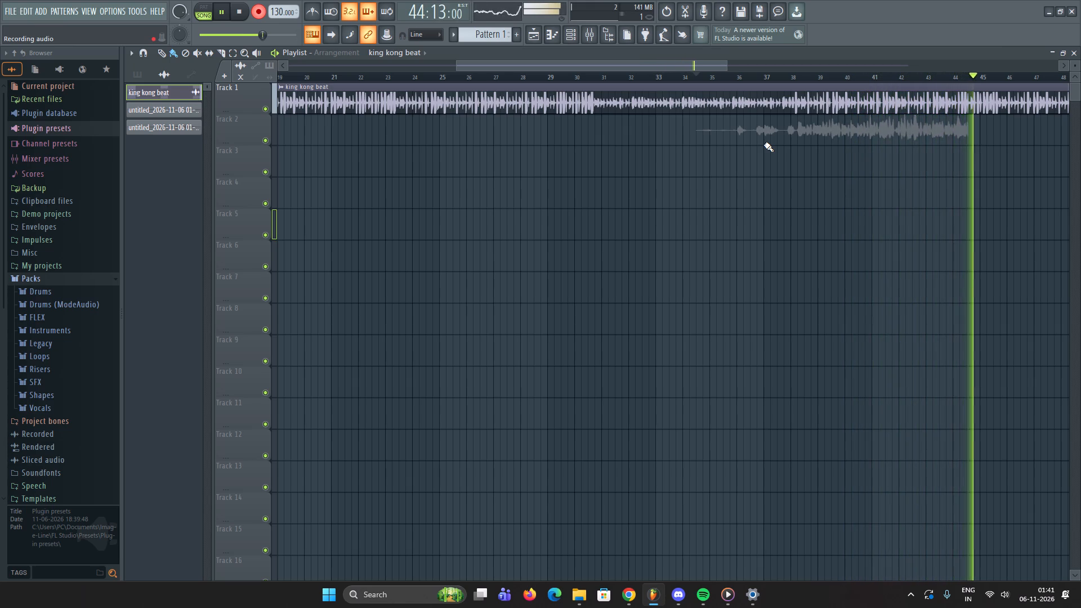
{"action": "key", "text": "space"}
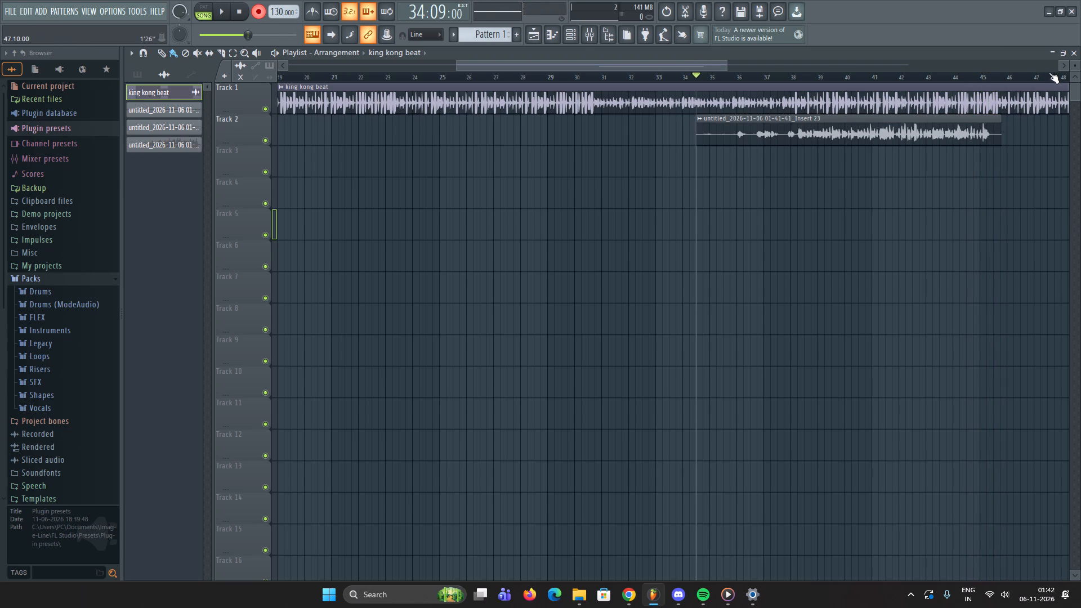
Switch external input monitoring to Off for mixer track Insert 23 and return to the playlist.
{"action": "left_click", "coordinate": [591, 30]}
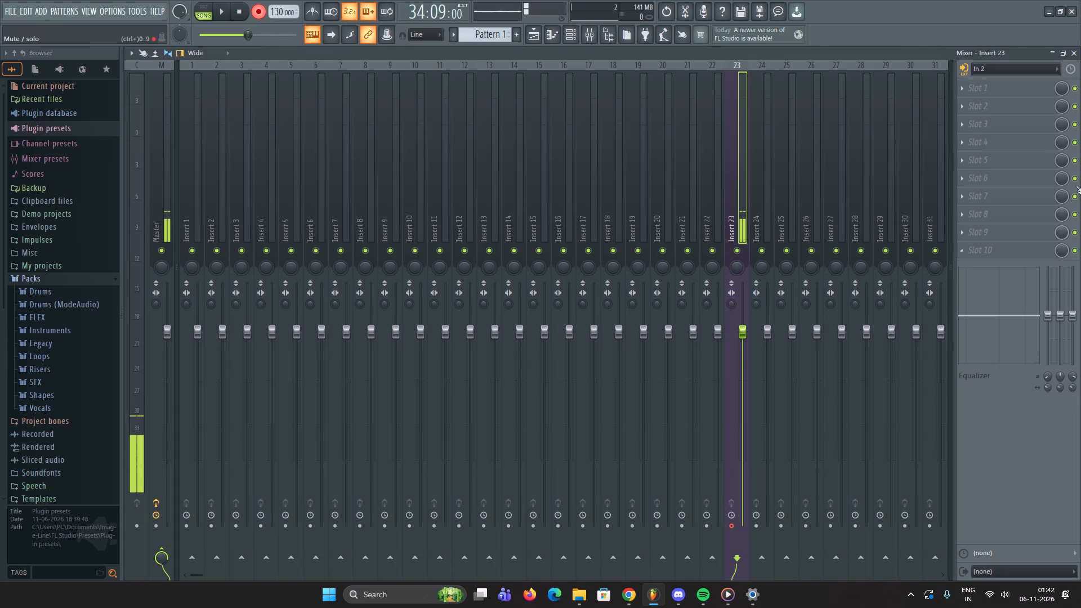
{"action": "left_click", "coordinate": [963, 73]}
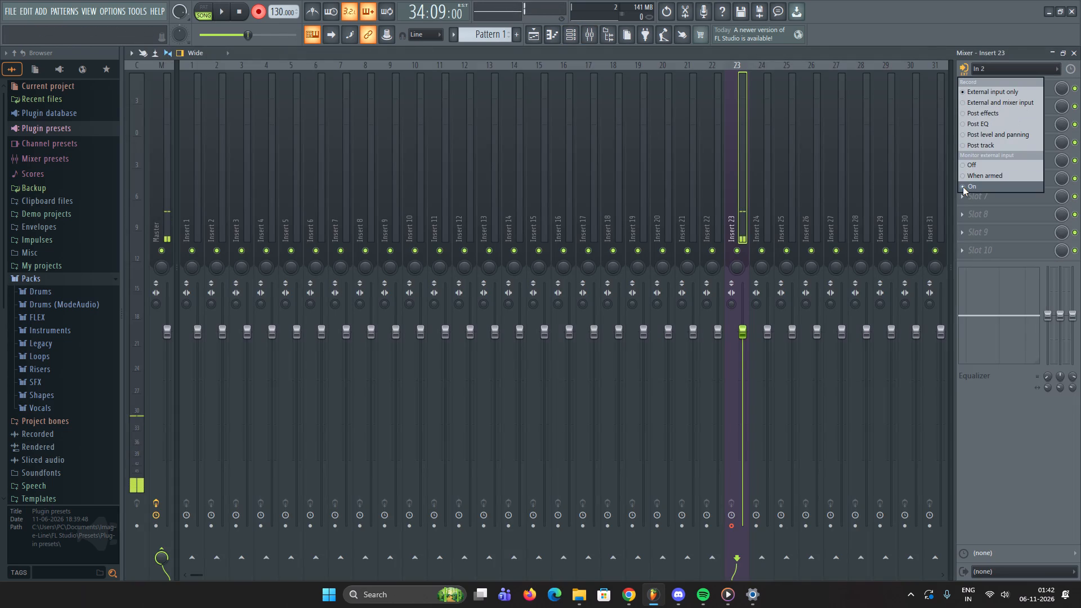
{"action": "left_click", "coordinate": [966, 167]}
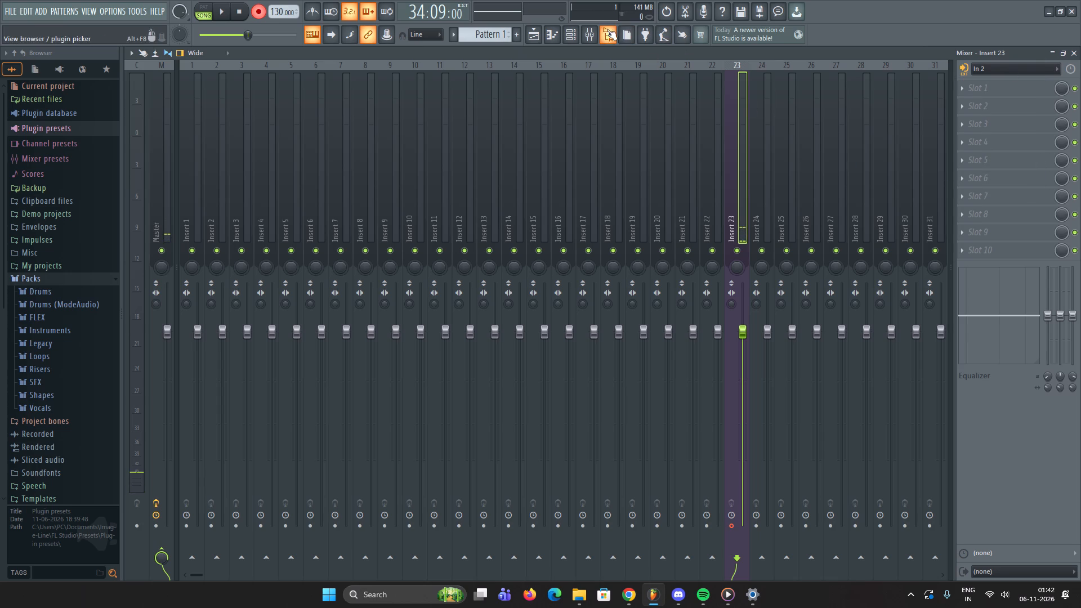
{"action": "left_click", "coordinate": [583, 31]}
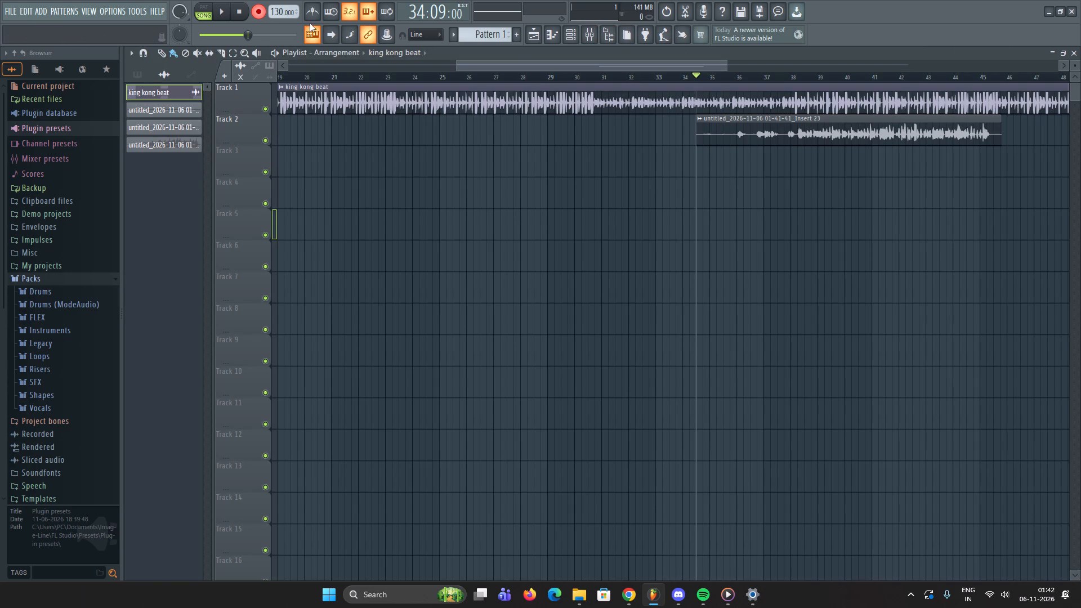
Disarm recording and play the recorded take back with the beat from 34:09 to about bar 45.
{"action": "left_click", "coordinate": [258, 19]}
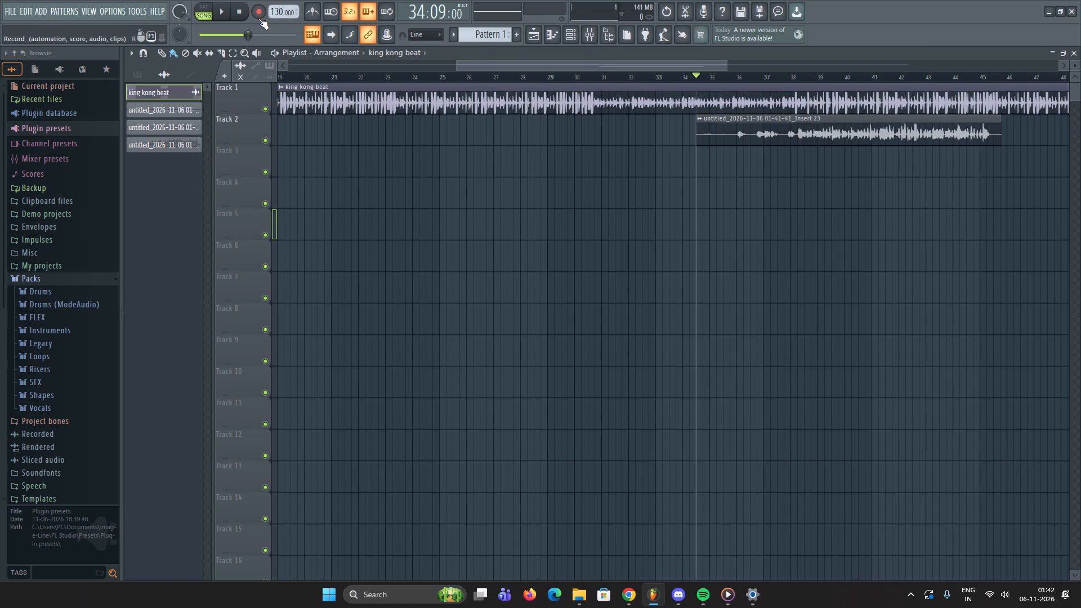
{"action": "key", "text": "space"}
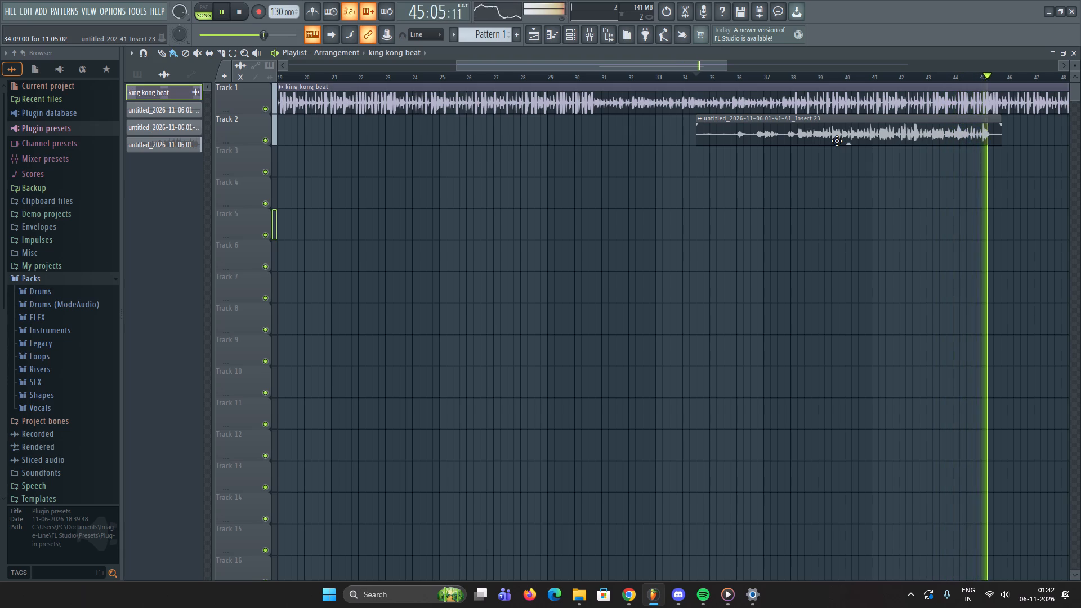
{"action": "key", "text": "space"}
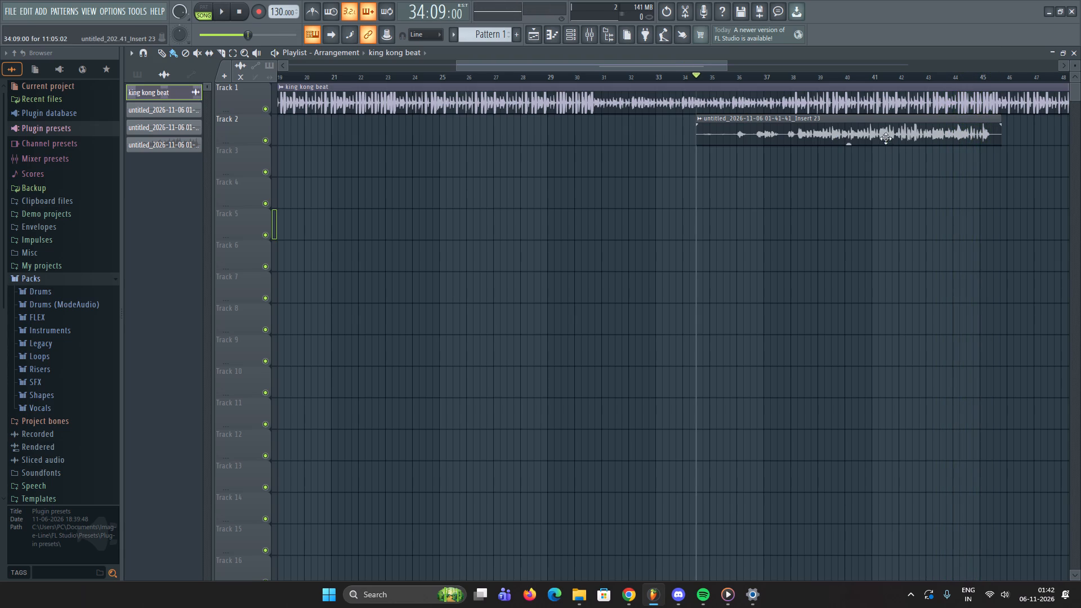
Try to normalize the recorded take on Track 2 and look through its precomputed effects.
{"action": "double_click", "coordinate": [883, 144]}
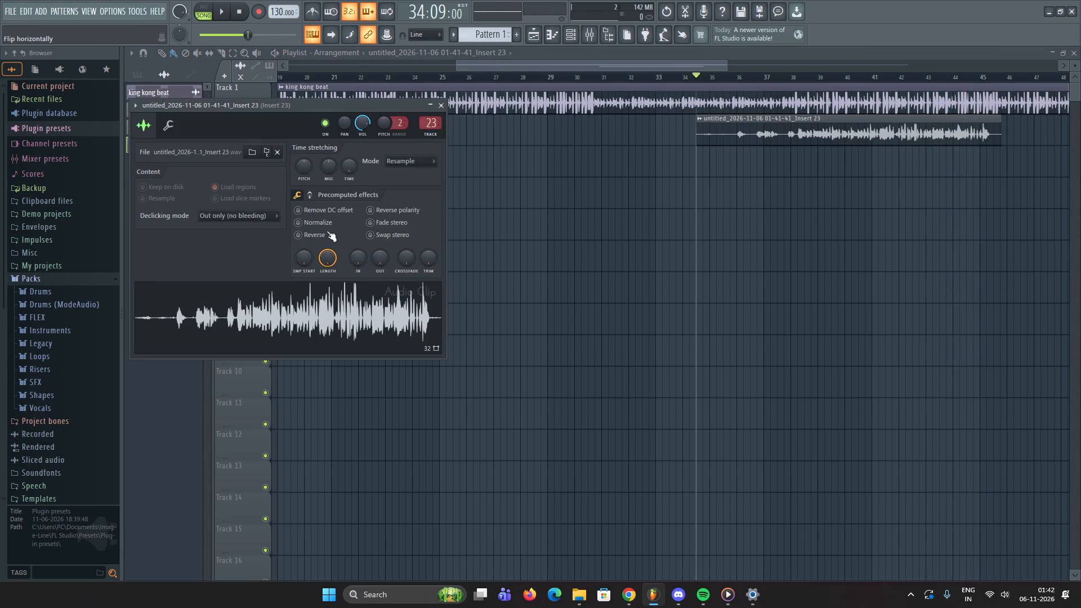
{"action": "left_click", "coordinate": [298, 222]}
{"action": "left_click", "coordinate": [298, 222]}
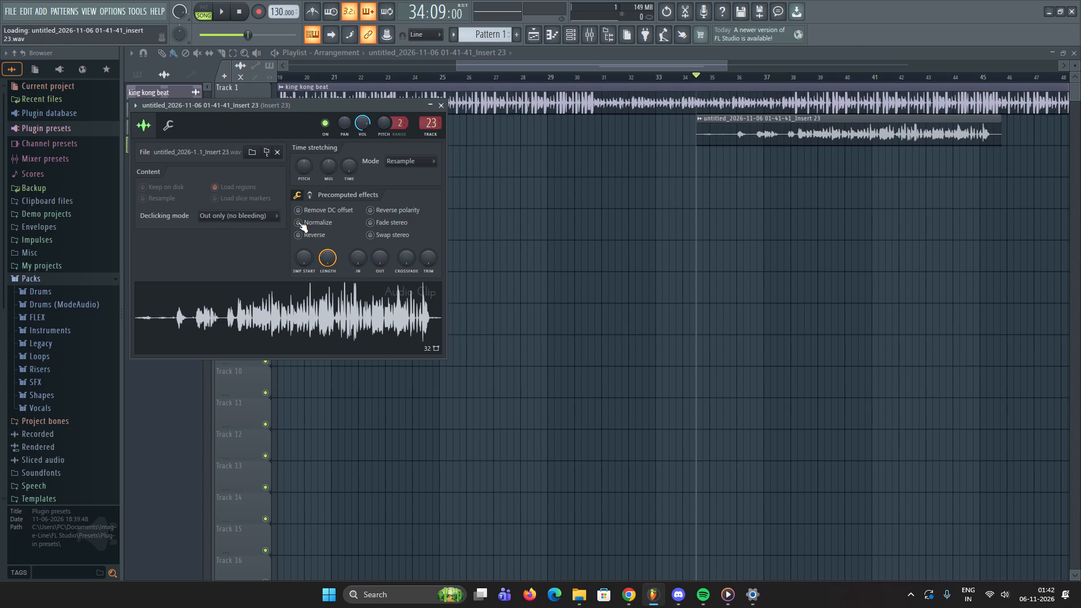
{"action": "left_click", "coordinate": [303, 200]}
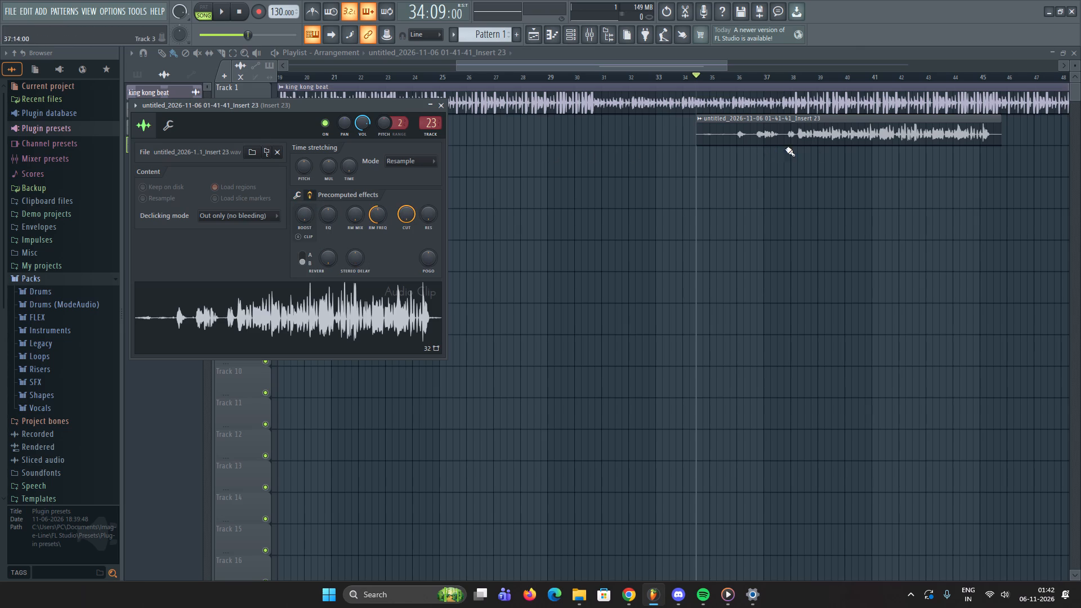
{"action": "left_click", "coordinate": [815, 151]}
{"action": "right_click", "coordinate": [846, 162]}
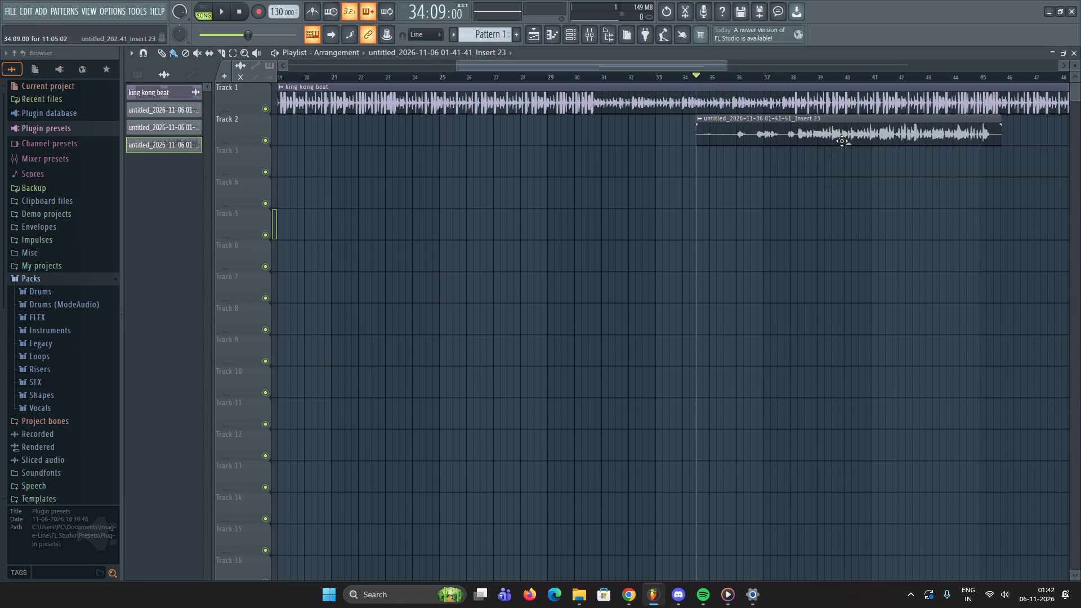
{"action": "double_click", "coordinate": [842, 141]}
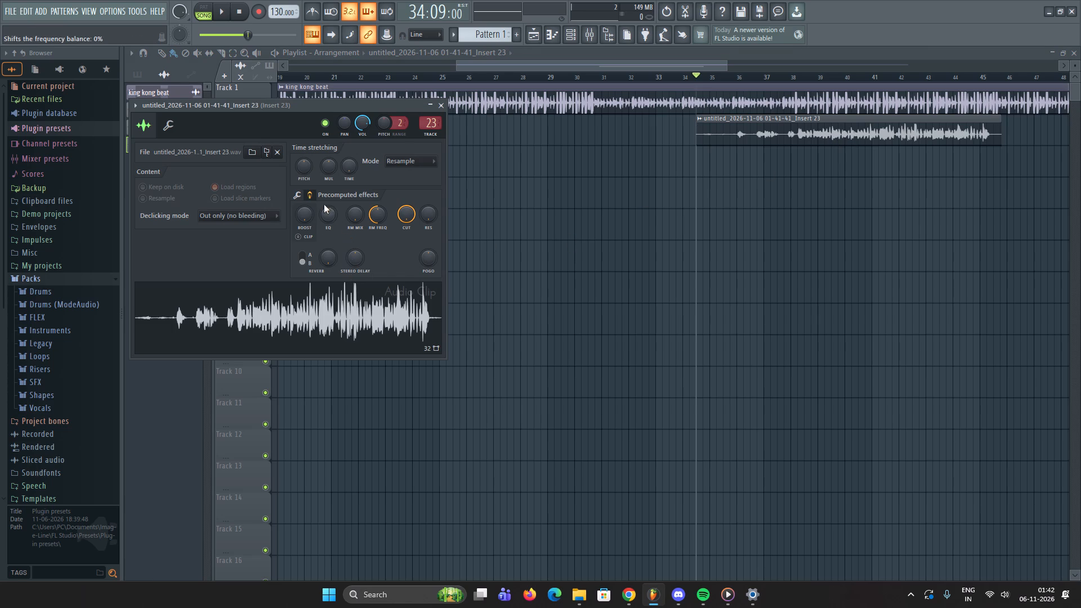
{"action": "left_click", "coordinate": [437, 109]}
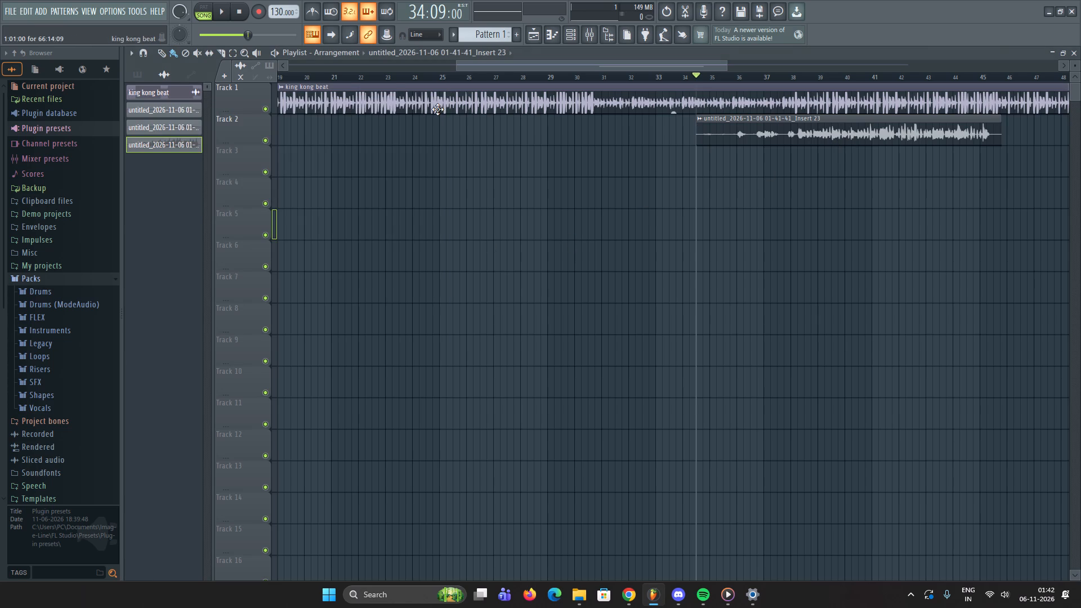
Enable the Normalize precomputed effect for the recorded vocal clip on Track 2.
{"action": "double_click", "coordinate": [822, 138]}
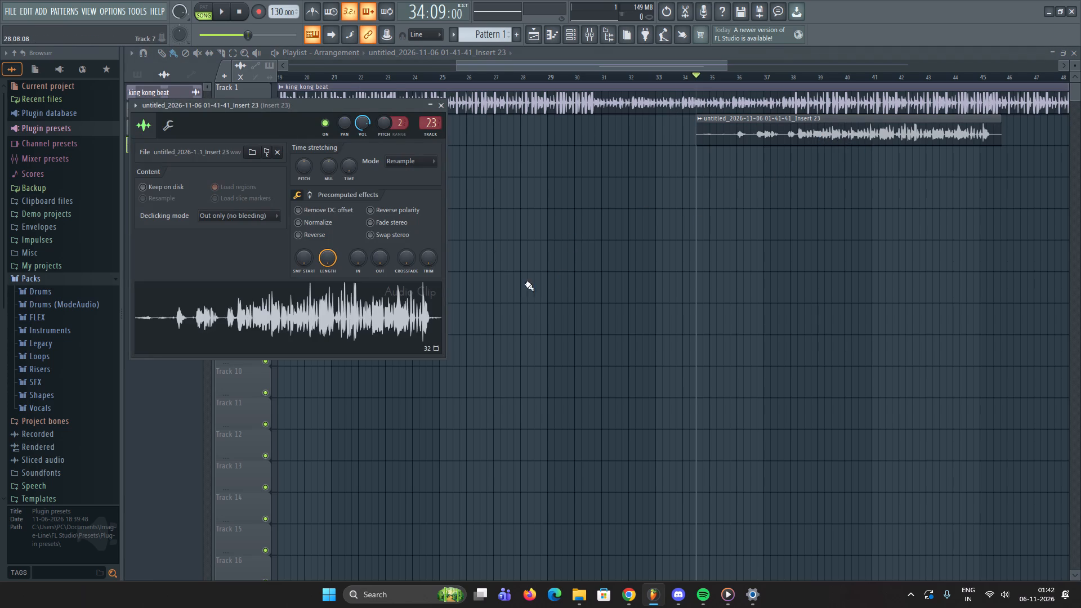
{"action": "left_click", "coordinate": [296, 224]}
Play the normalized vocal take on Track 2 back with the beat from 34:09.
{"action": "left_click", "coordinate": [845, 155]}
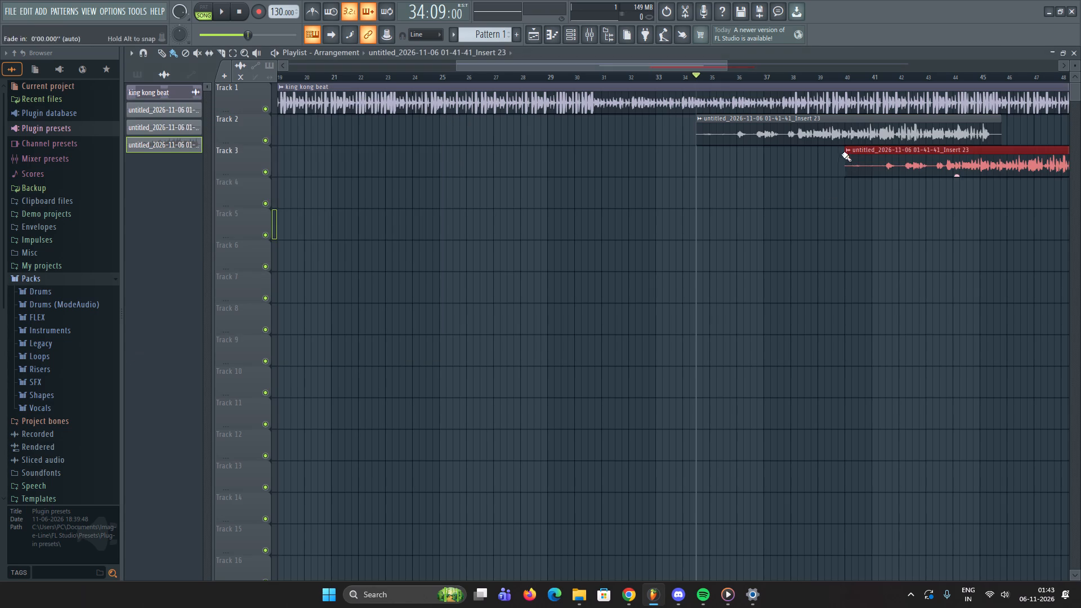
{"action": "right_click_drag", "start_coordinate": [890, 179], "coordinate": [886, 173]}
{"action": "key", "text": "space"}
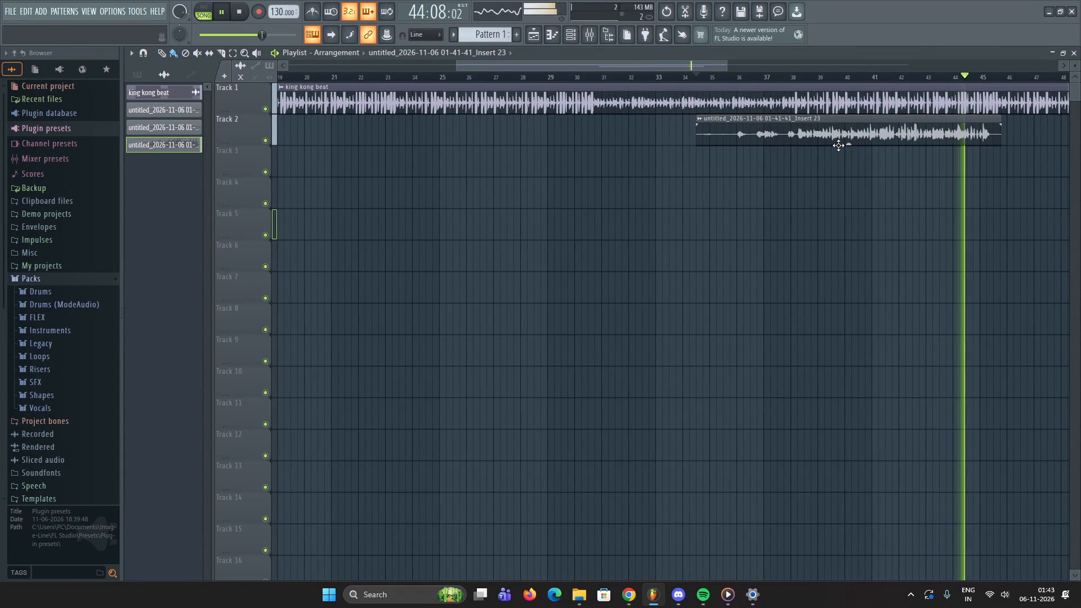
{"action": "key", "text": "space"}
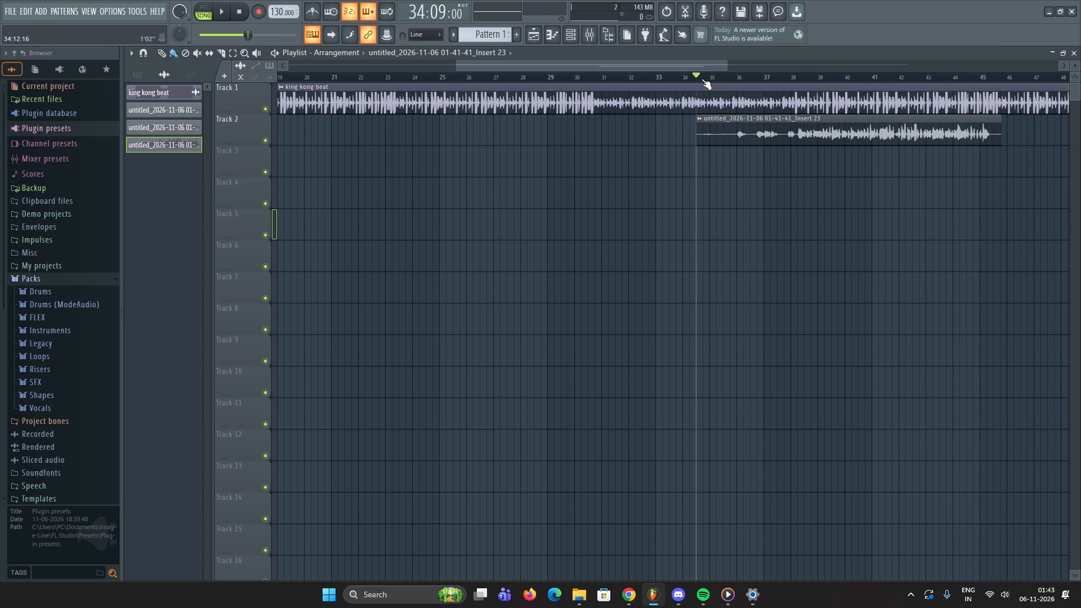
Move the playhead to 42:09 in the song and arm recording.
{"action": "left_click_drag", "start_coordinate": [694, 79], "coordinate": [1024, 78]}
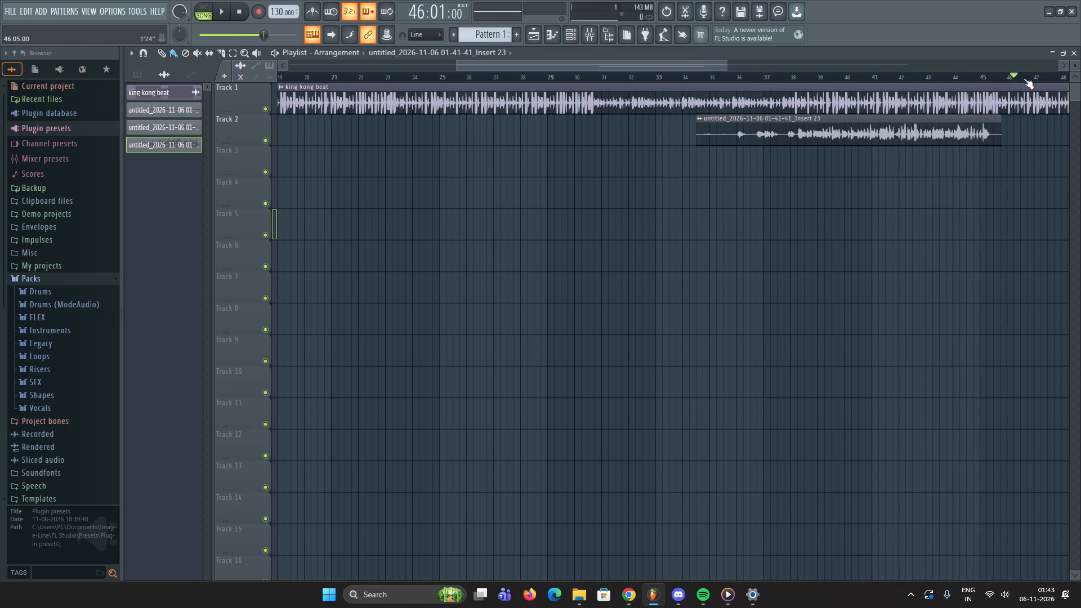
{"action": "left_click_drag", "start_coordinate": [1024, 78], "coordinate": [821, 102]}
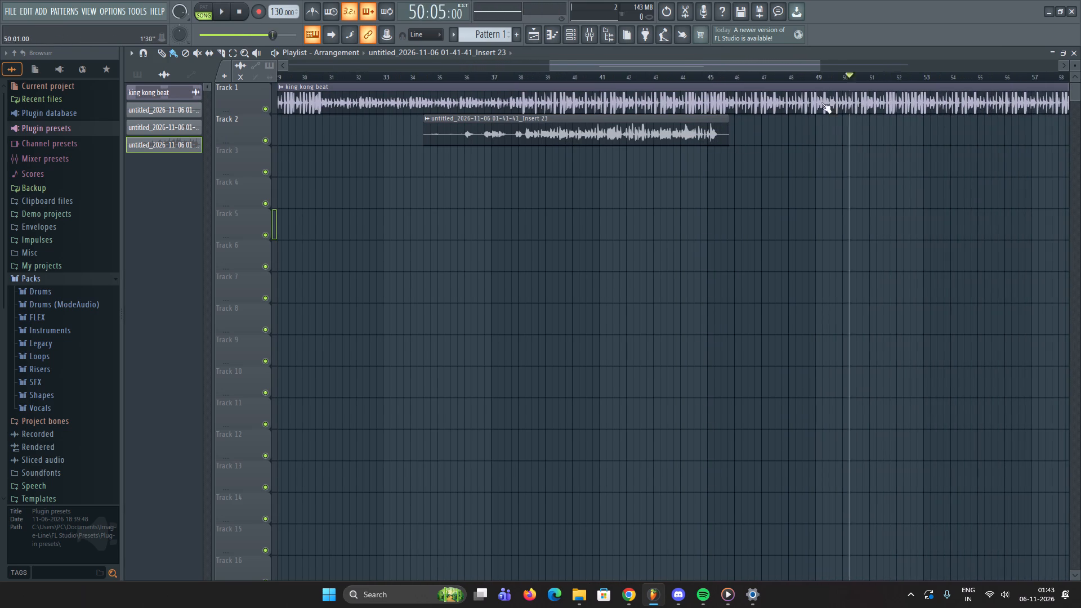
{"action": "left_click_drag", "start_coordinate": [821, 102], "coordinate": [638, 139]}
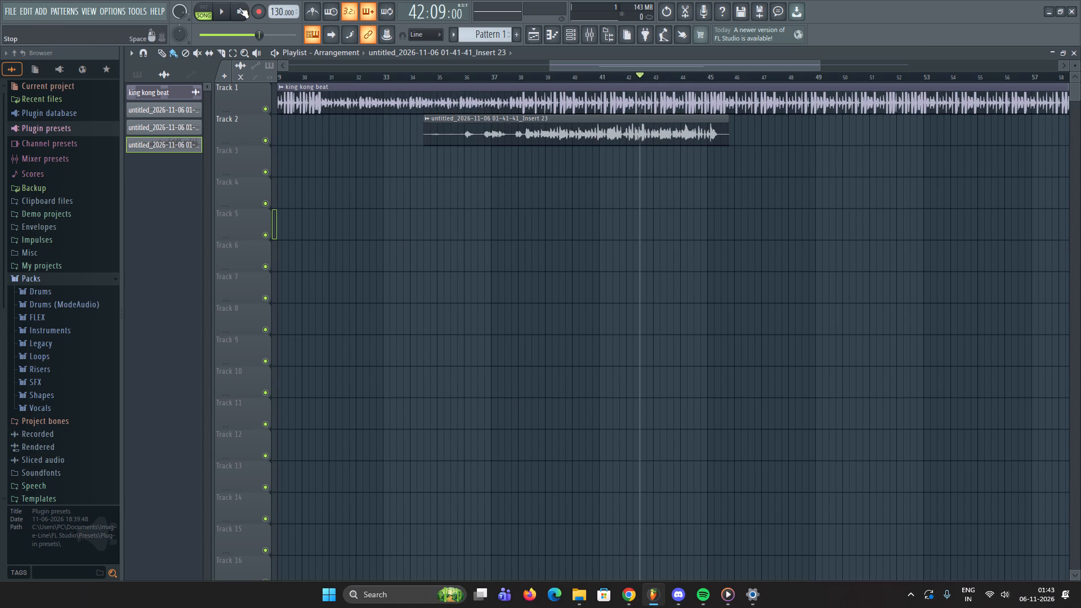
{"action": "left_click", "coordinate": [253, 10]}
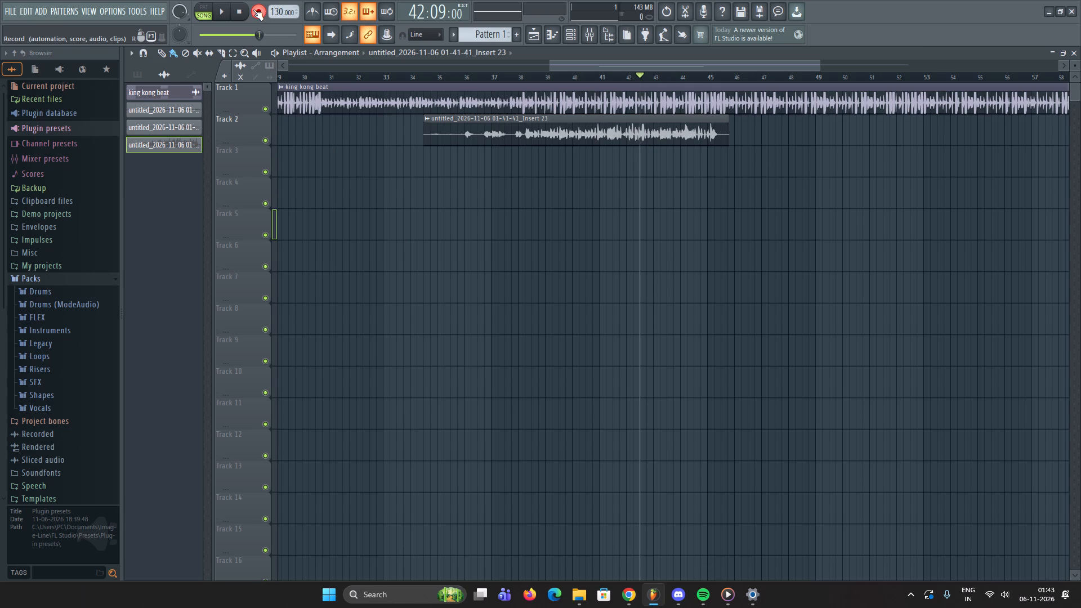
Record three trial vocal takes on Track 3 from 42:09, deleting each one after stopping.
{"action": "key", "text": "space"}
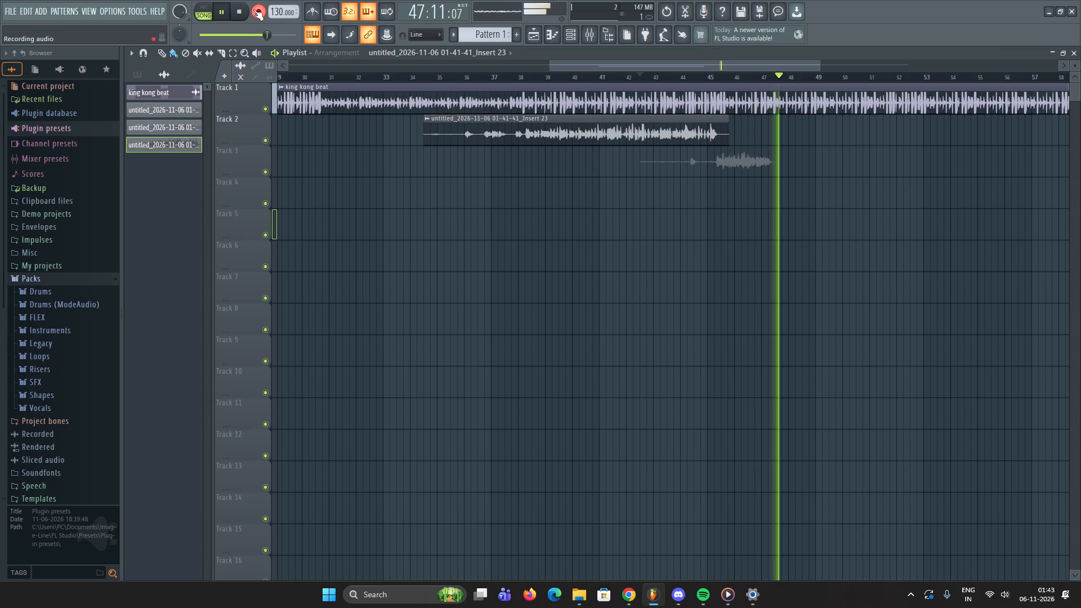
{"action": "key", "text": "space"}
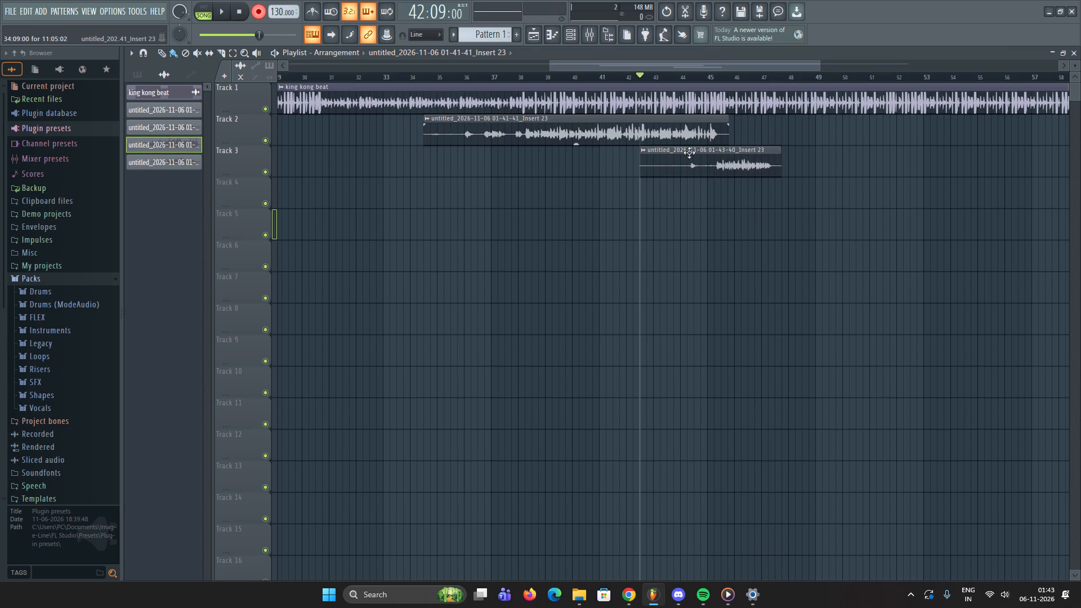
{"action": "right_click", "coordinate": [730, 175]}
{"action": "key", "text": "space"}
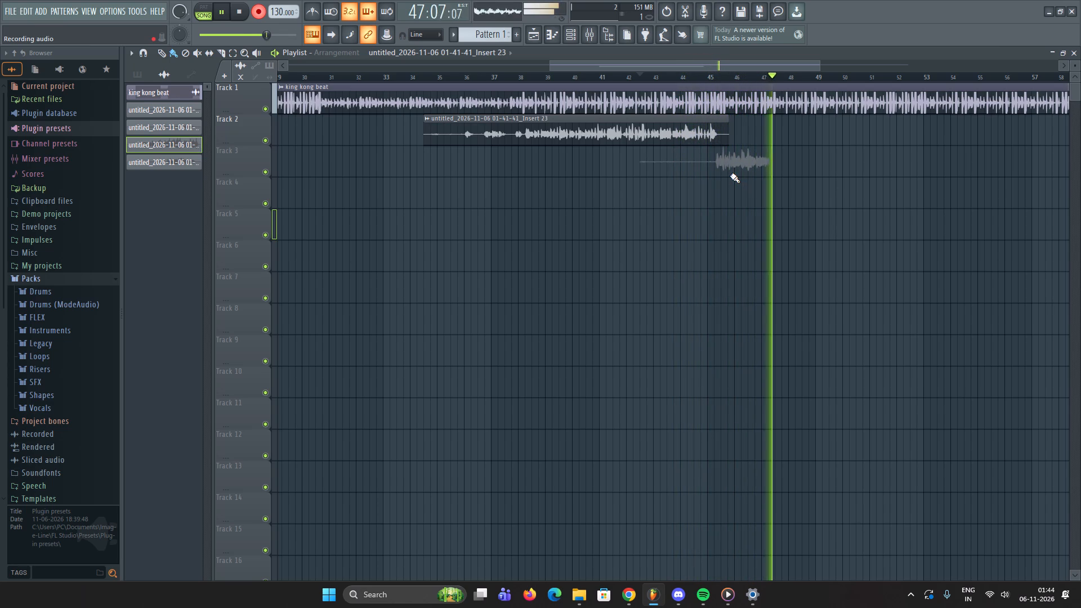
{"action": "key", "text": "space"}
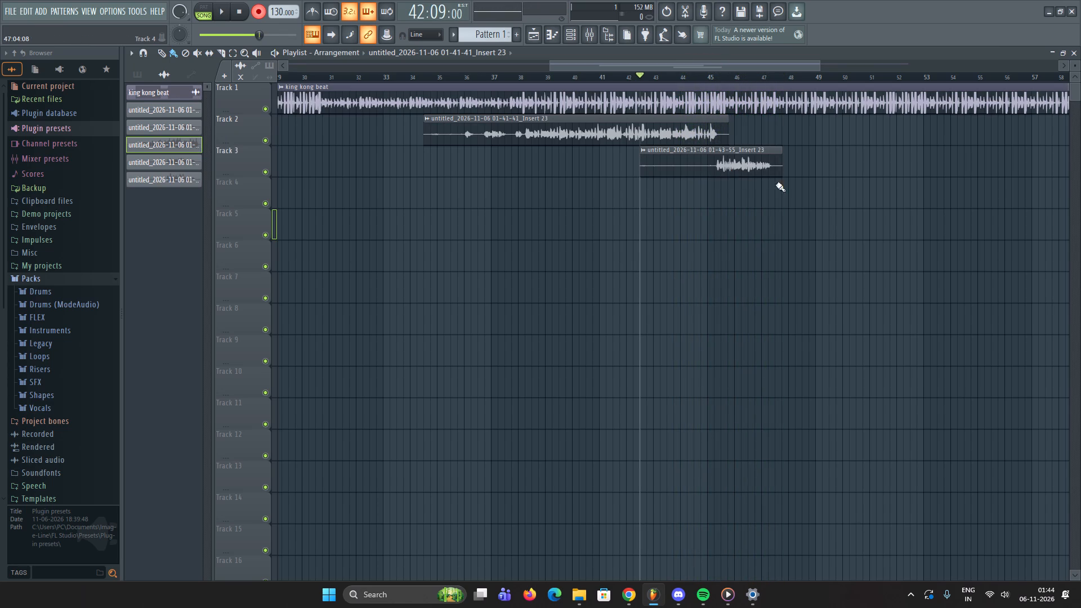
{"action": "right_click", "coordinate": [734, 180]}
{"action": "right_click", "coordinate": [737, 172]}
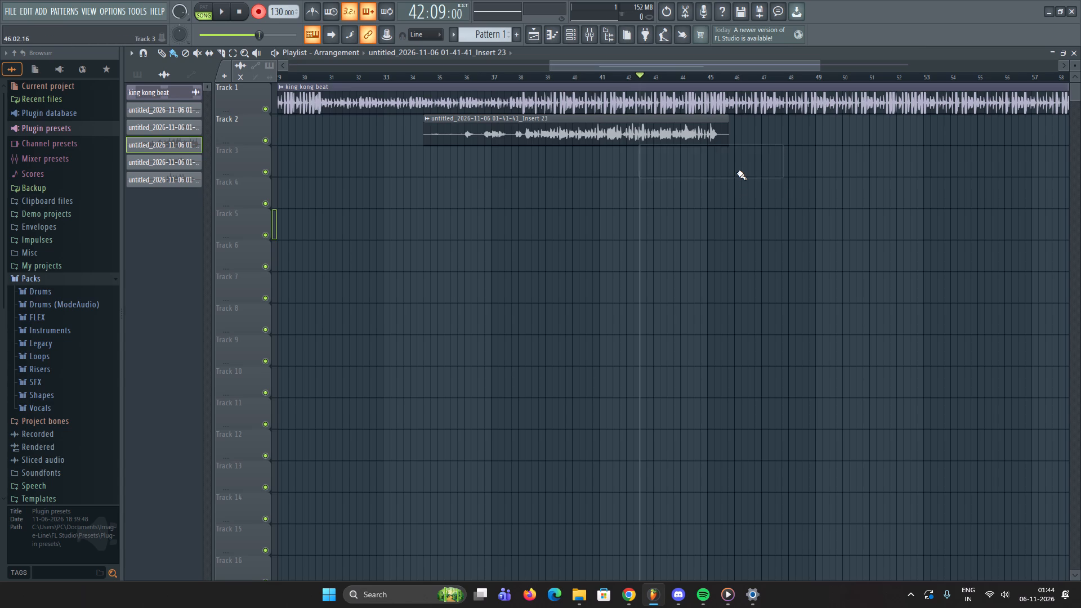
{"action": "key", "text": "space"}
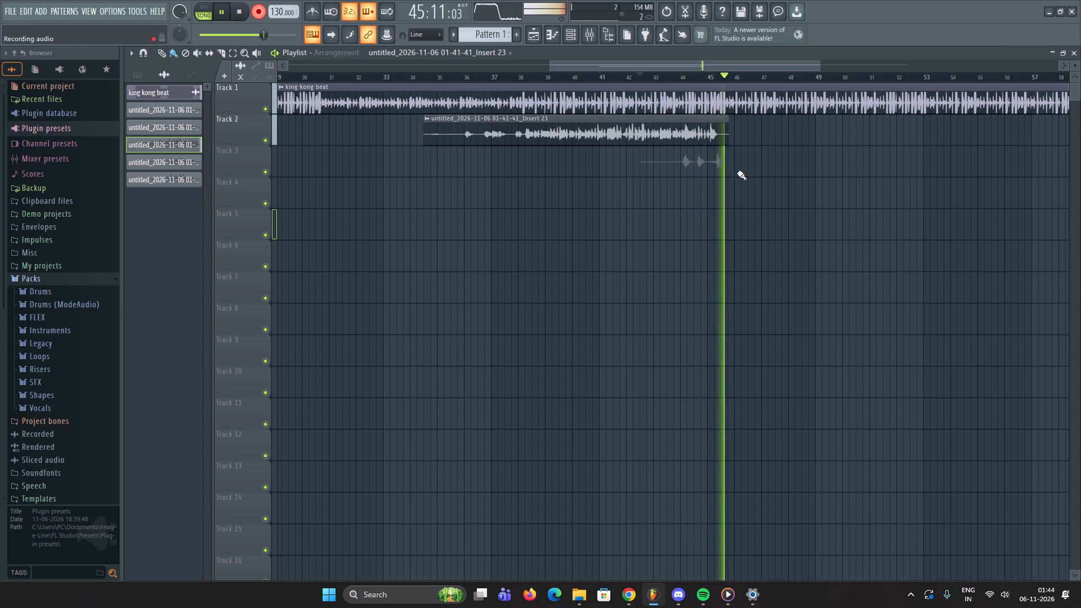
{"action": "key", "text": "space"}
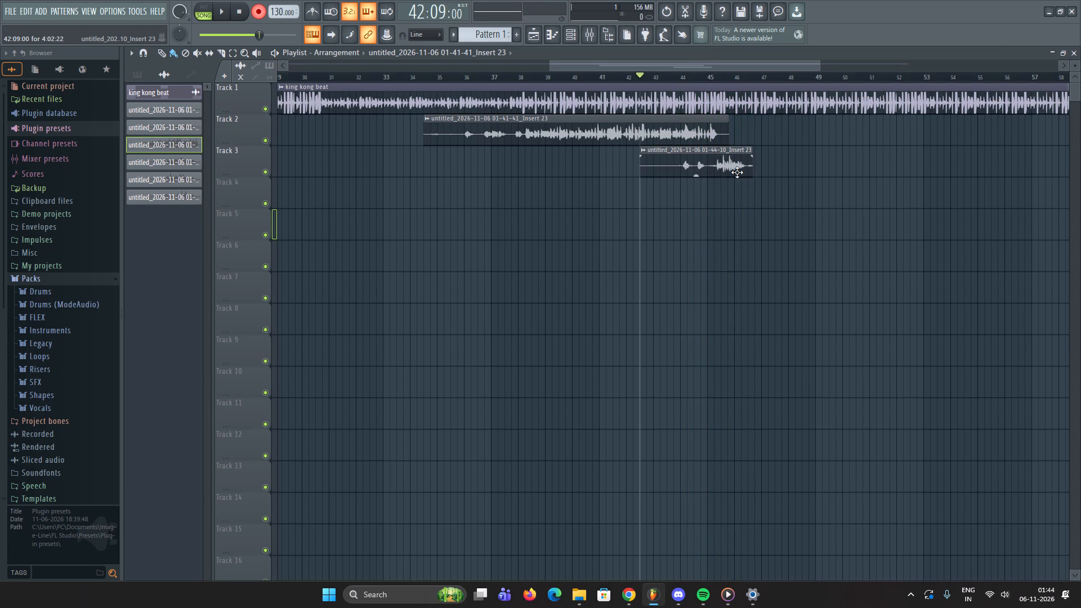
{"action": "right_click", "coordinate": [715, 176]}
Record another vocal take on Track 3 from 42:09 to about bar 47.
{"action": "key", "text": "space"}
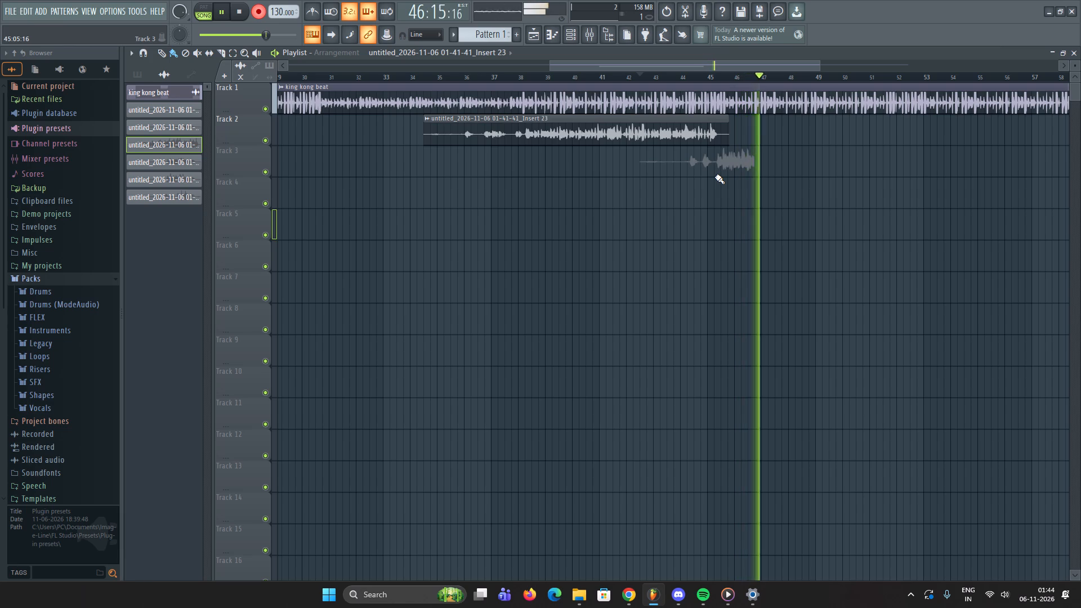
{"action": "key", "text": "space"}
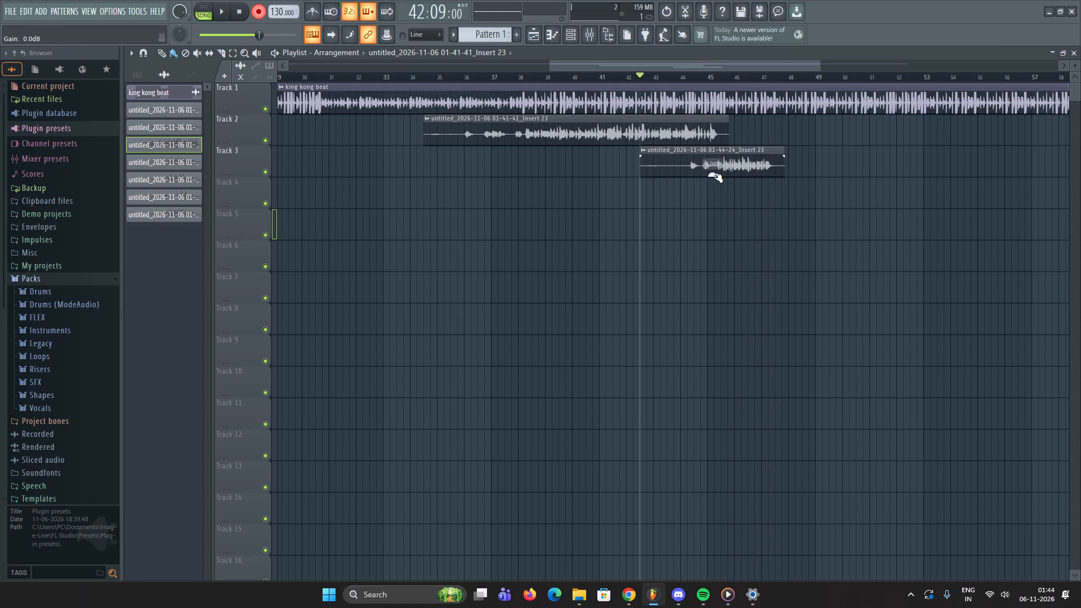
Disarm recording and play the Track 3 take back with the beat from 42:09.
{"action": "left_click", "coordinate": [262, 22]}
{"action": "left_click", "coordinate": [262, 15]}
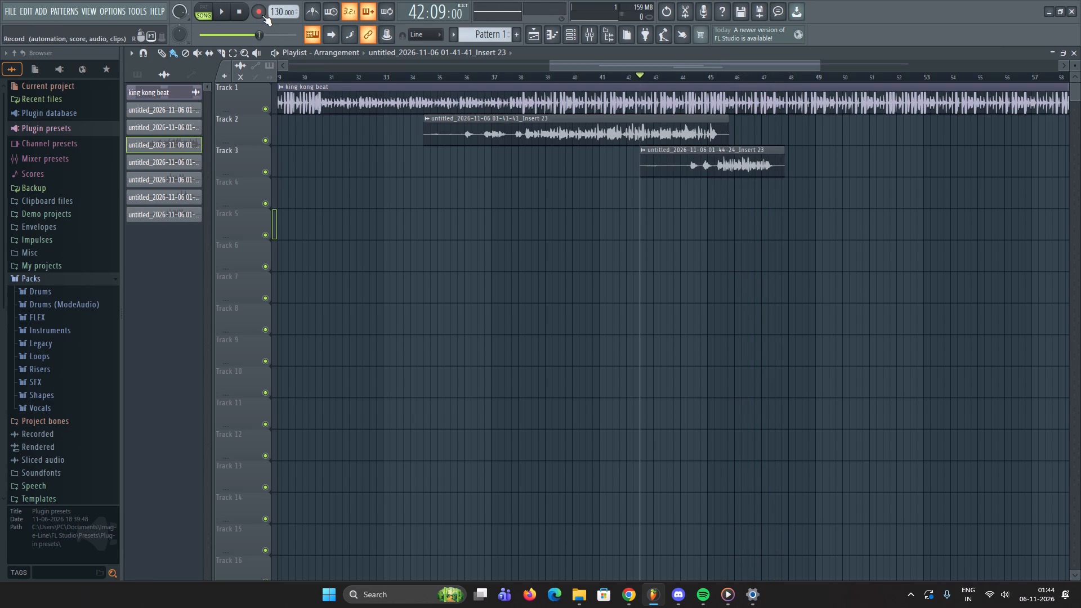
{"action": "key", "text": "space"}
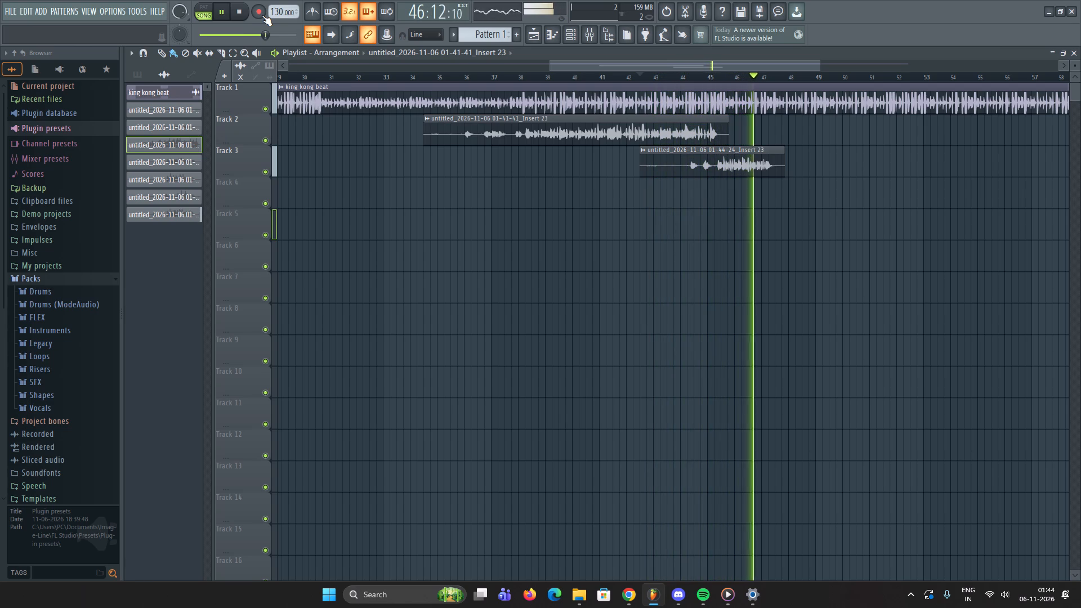
{"action": "key", "text": "space"}
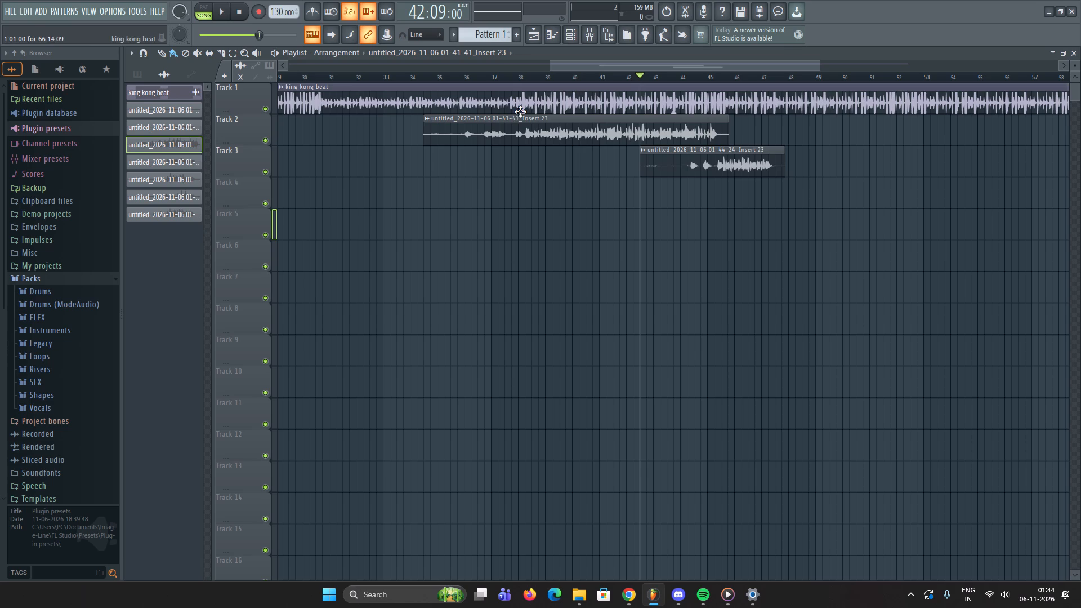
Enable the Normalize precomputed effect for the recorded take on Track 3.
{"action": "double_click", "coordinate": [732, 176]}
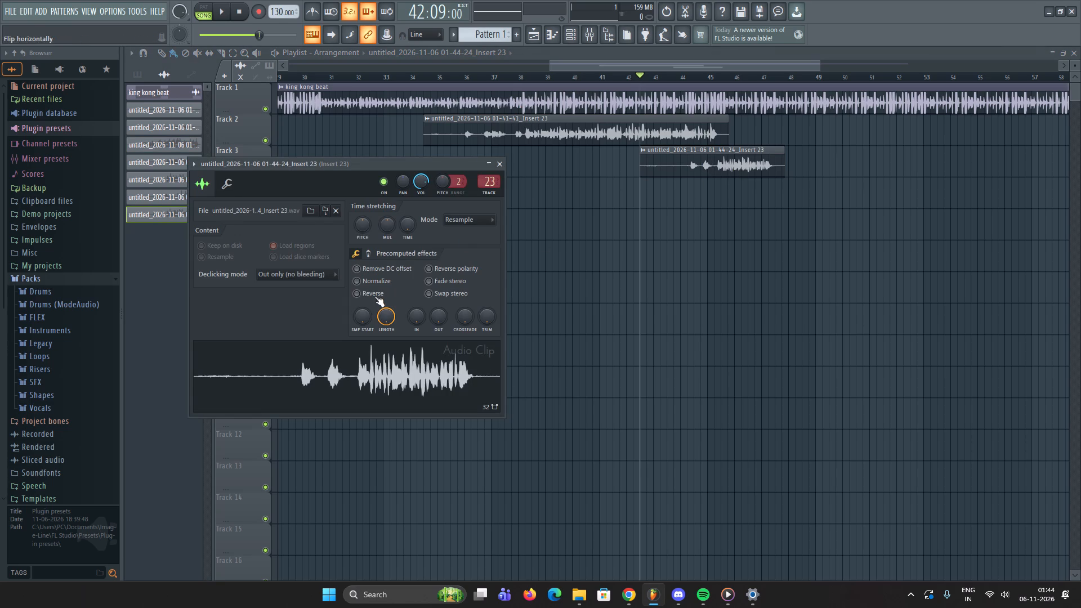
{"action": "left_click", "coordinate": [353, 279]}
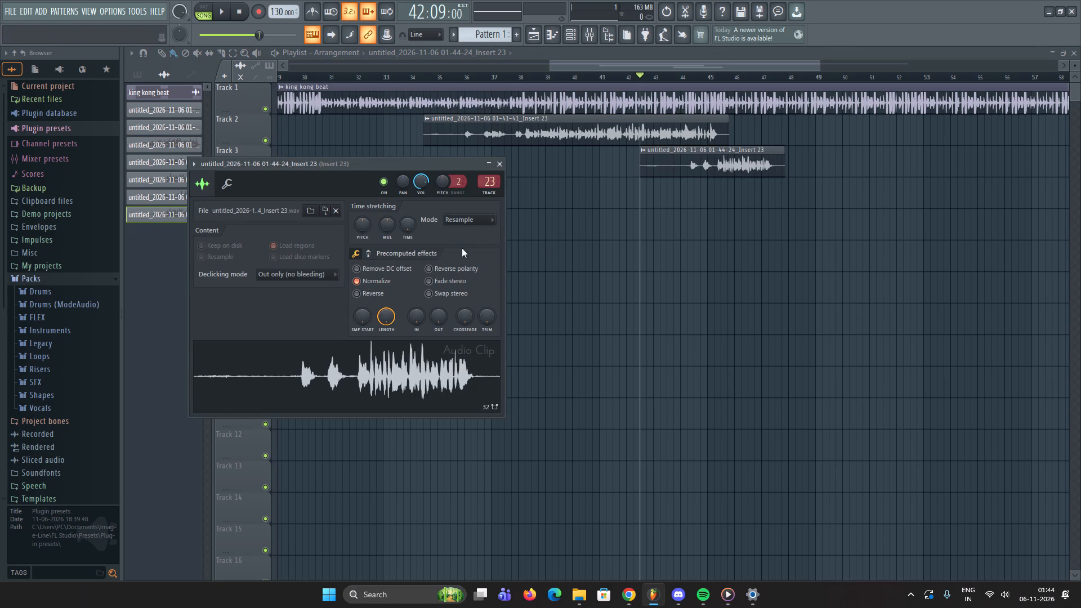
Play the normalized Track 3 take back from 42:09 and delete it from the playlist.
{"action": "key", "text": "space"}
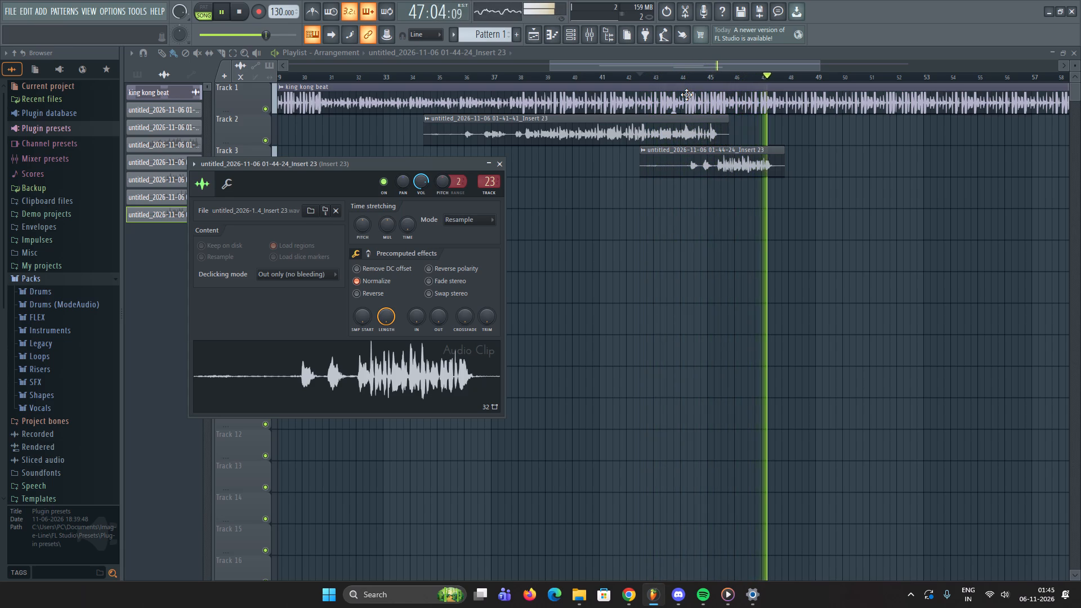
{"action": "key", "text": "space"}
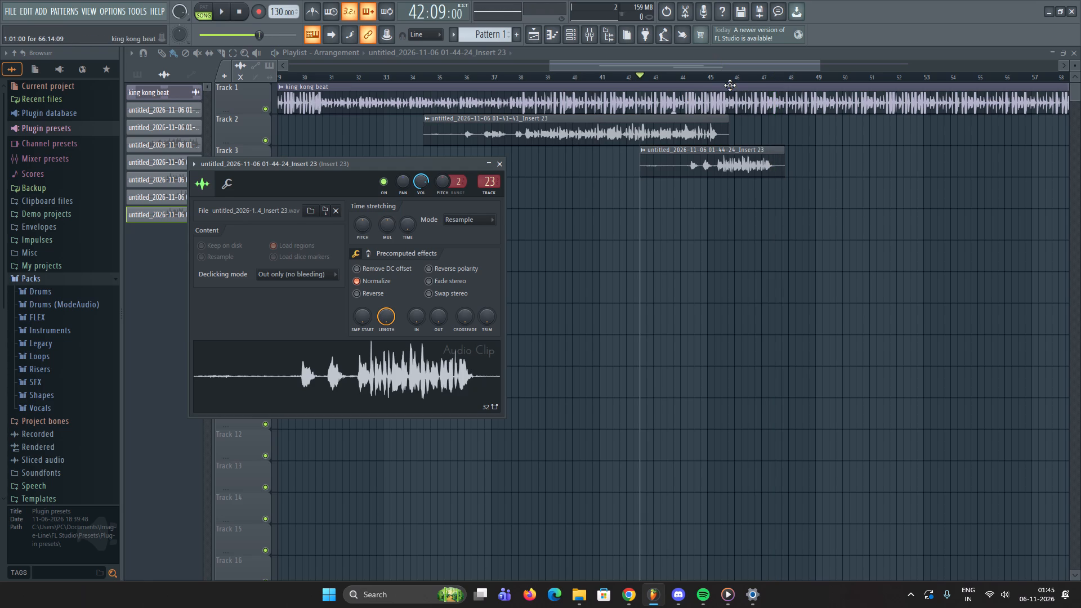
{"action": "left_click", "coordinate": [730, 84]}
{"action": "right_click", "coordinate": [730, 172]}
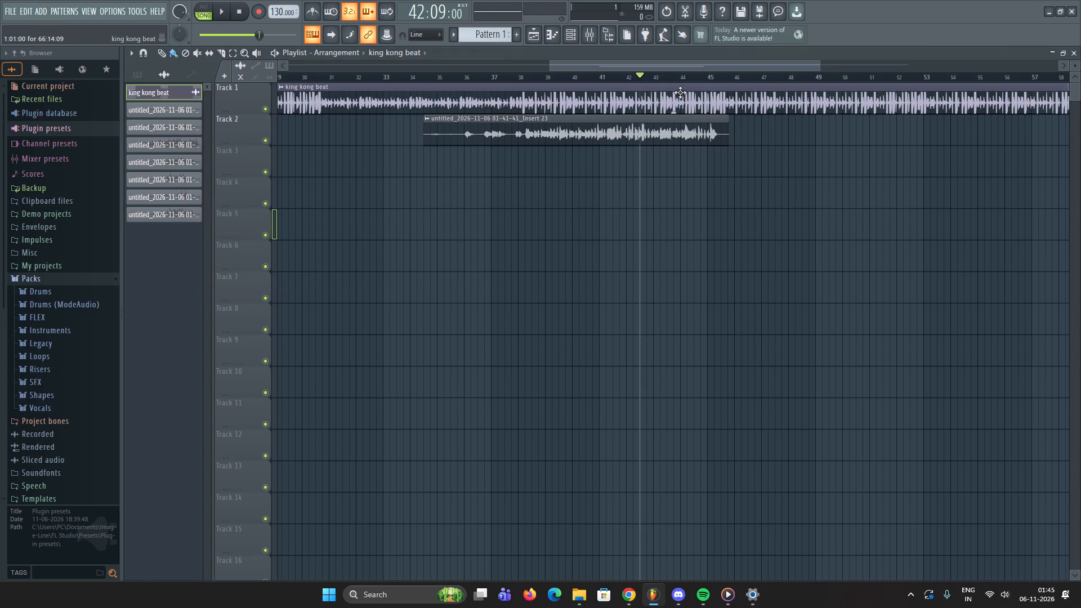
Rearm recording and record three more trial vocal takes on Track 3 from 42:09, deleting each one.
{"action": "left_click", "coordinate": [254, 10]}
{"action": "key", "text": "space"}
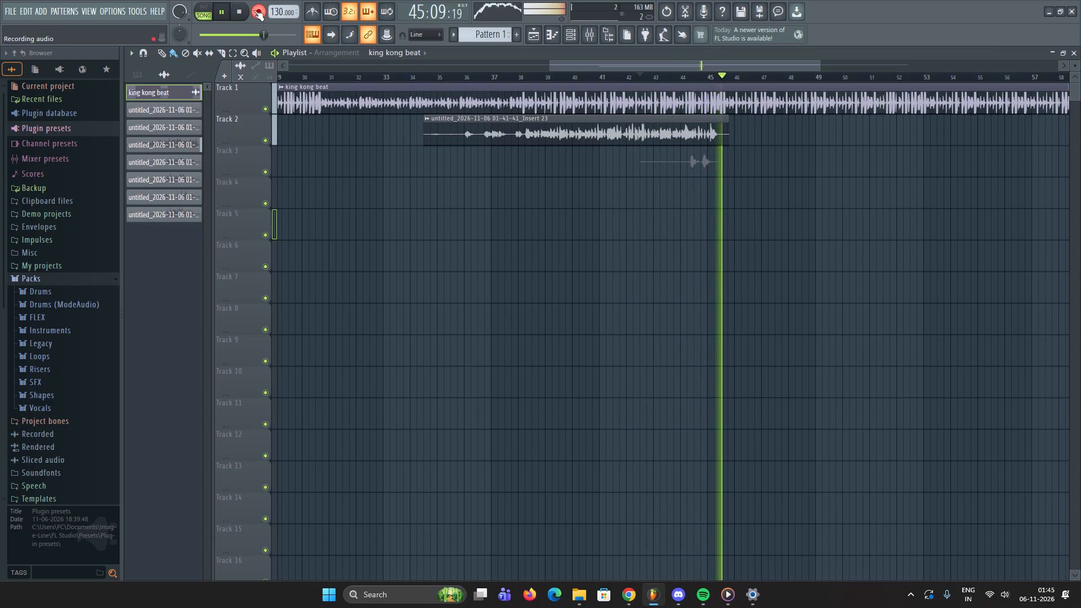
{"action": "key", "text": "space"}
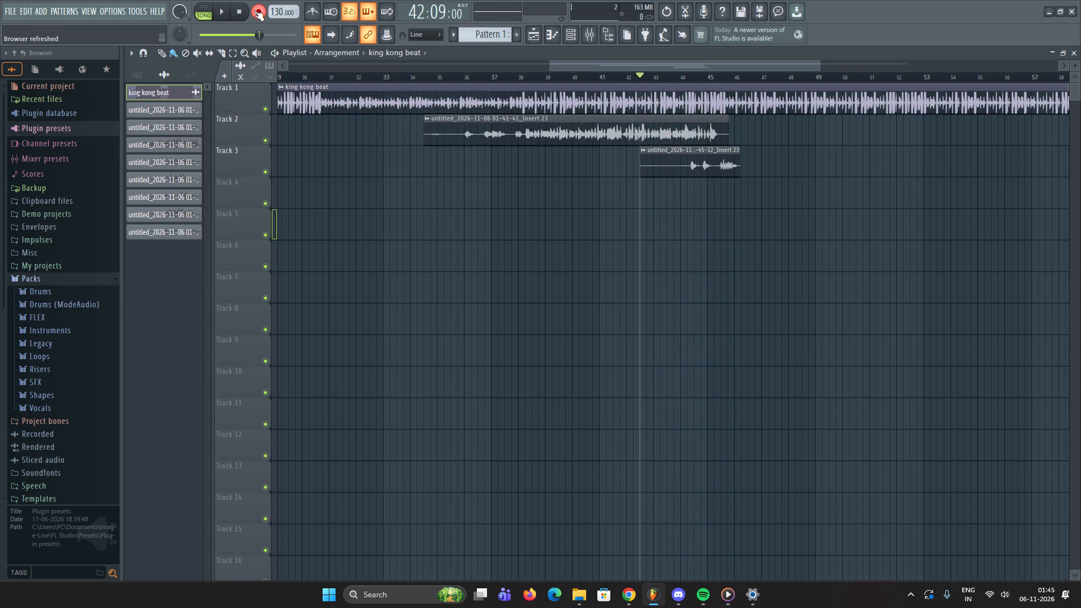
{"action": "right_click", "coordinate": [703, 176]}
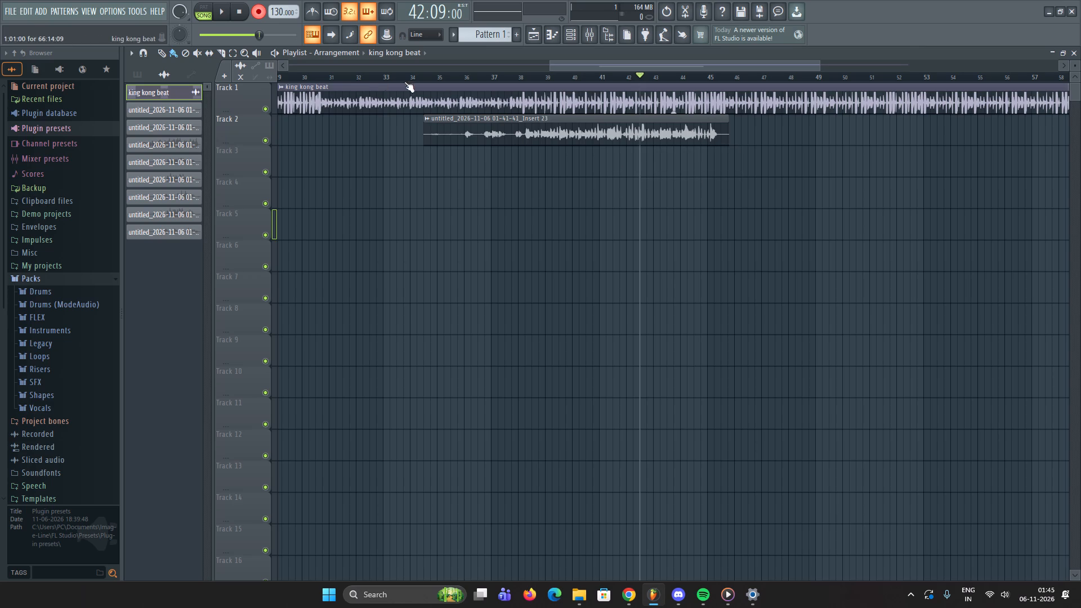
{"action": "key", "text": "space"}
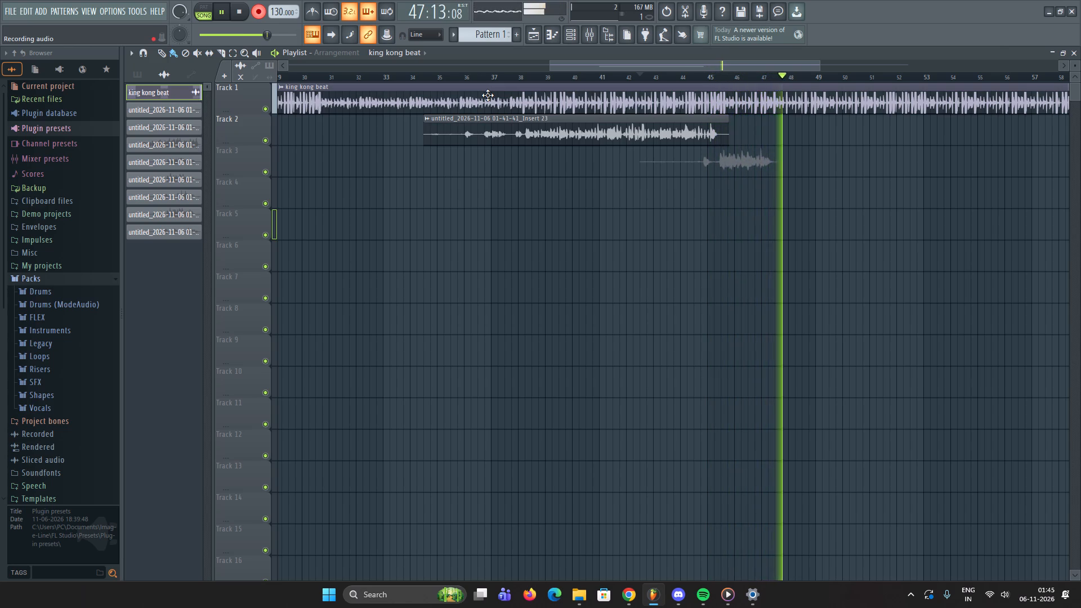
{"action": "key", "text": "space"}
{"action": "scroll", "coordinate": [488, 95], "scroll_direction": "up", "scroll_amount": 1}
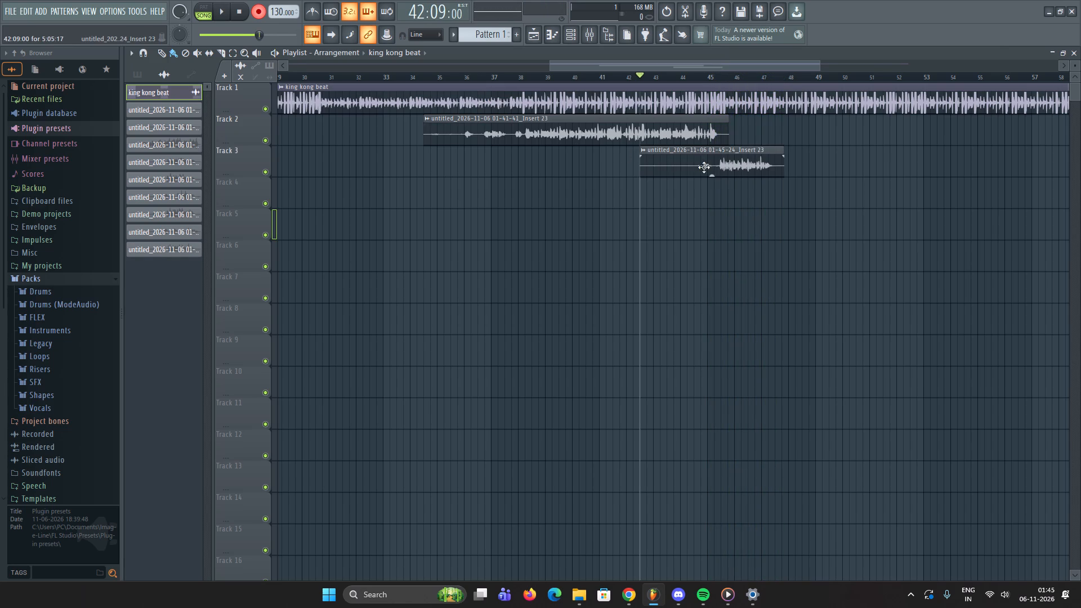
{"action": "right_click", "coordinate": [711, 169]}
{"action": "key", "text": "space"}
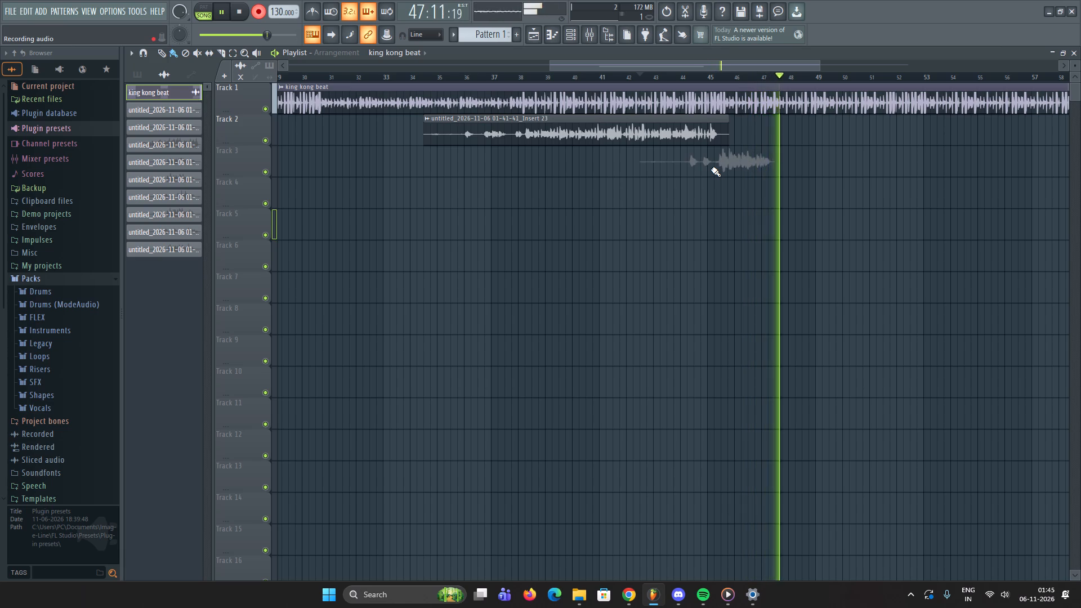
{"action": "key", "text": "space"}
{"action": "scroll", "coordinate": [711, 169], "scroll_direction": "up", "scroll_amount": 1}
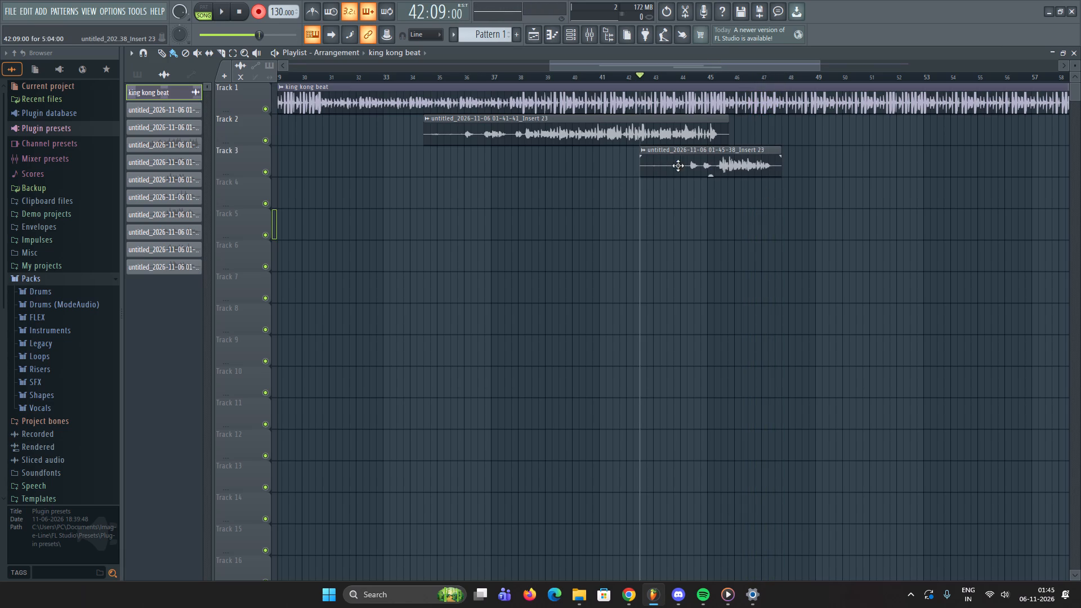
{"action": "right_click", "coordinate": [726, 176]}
Record a new vocal take on Track 3 from 42:09 to about bar 47.
{"action": "key", "text": "space"}
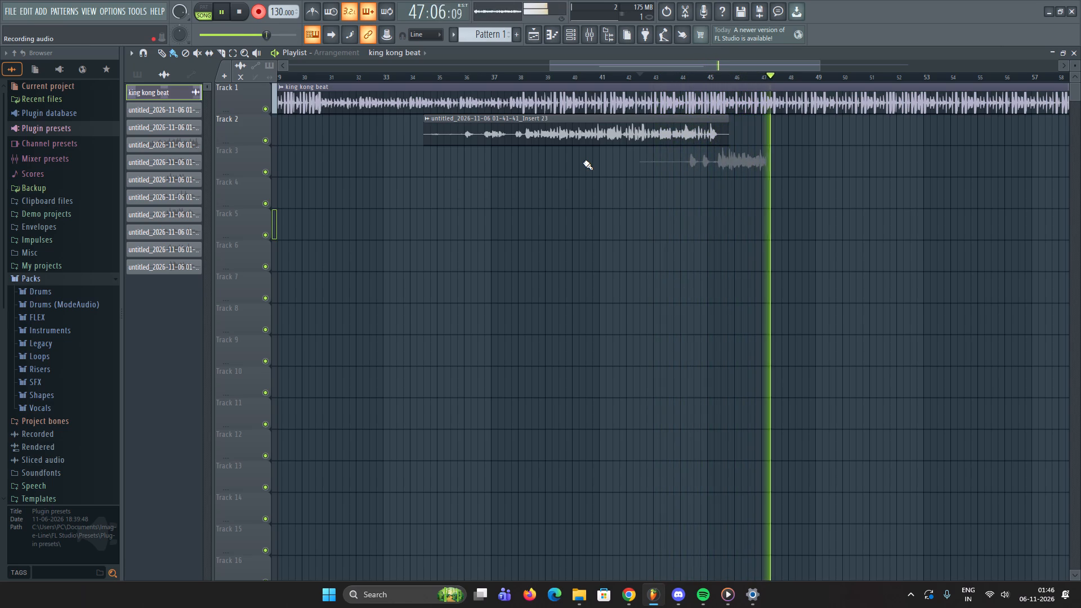
{"action": "key", "text": "space"}
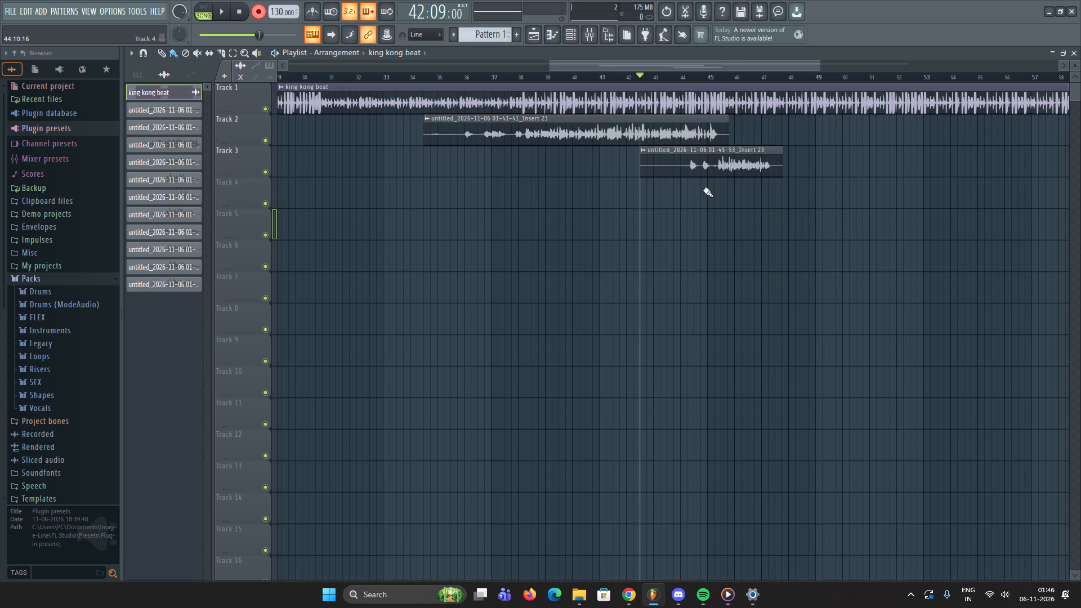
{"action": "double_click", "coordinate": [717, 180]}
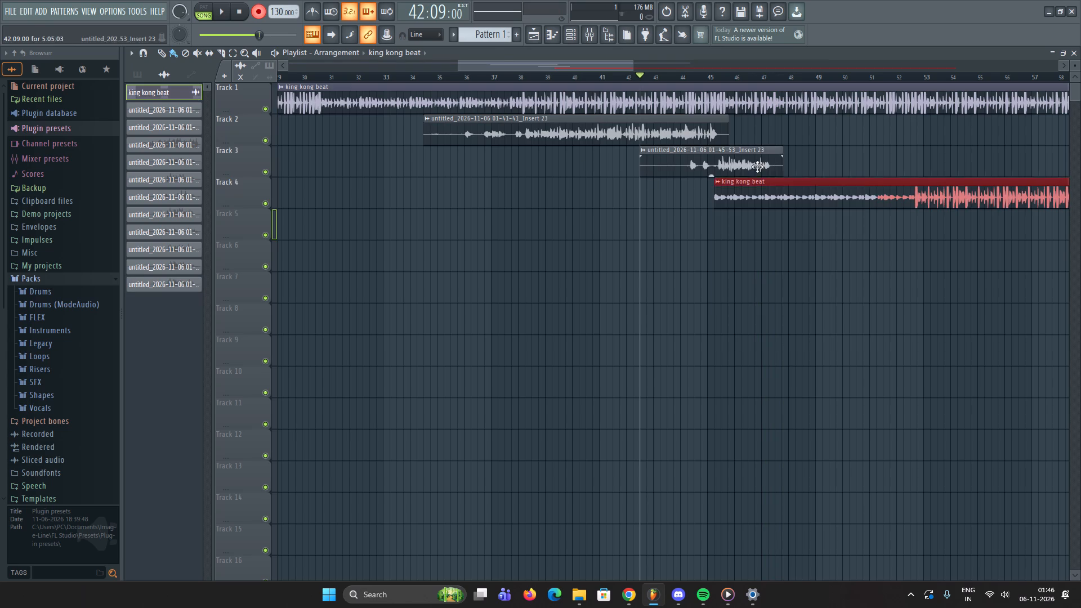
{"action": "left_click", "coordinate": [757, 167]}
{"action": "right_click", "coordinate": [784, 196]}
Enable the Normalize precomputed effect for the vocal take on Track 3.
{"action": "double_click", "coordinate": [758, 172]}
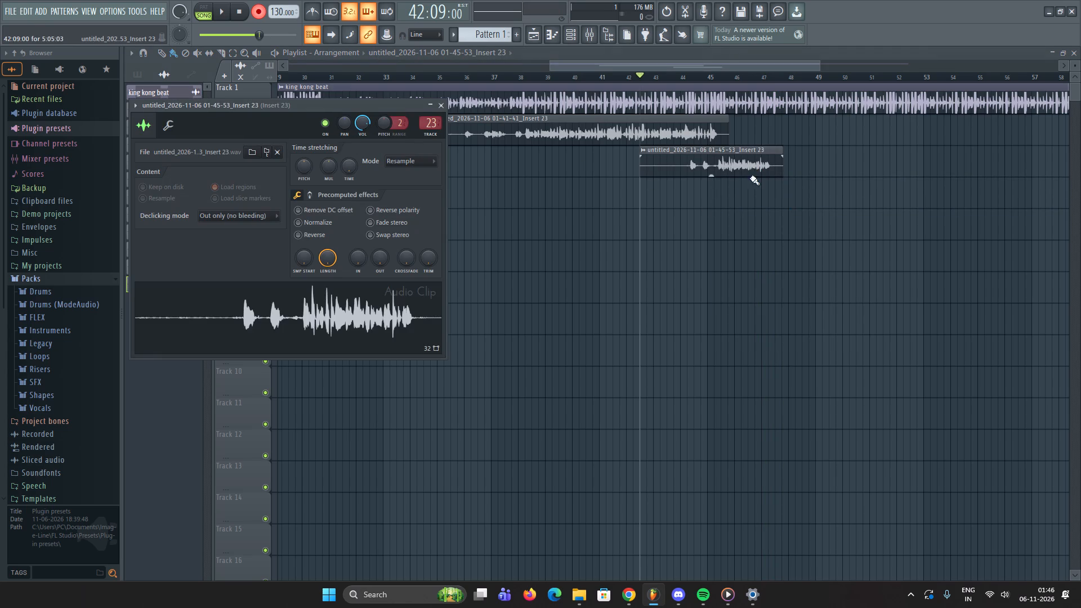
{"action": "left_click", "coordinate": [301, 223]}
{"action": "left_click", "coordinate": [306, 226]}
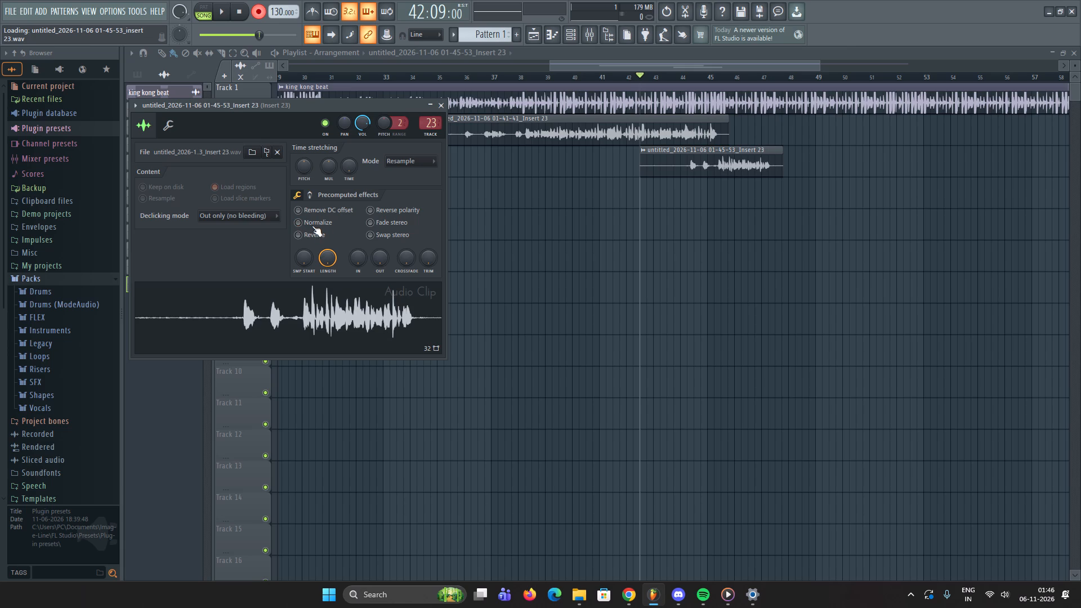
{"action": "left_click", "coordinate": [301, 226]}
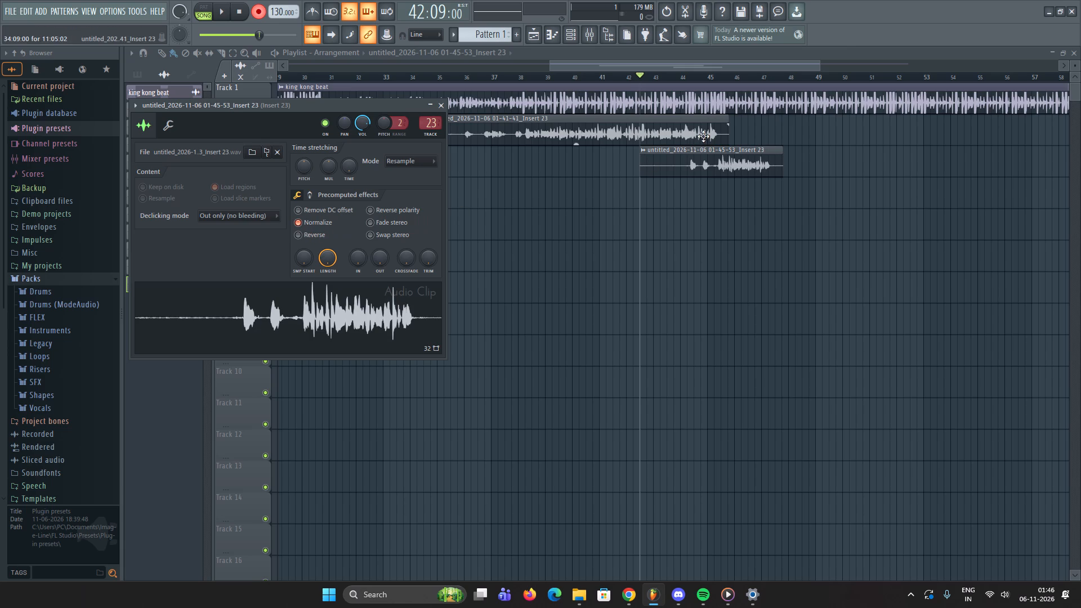
Disarm recording and play the normalized Track 3 take back from 44:01.
{"action": "key", "text": "space"}
{"action": "key", "text": "space"}
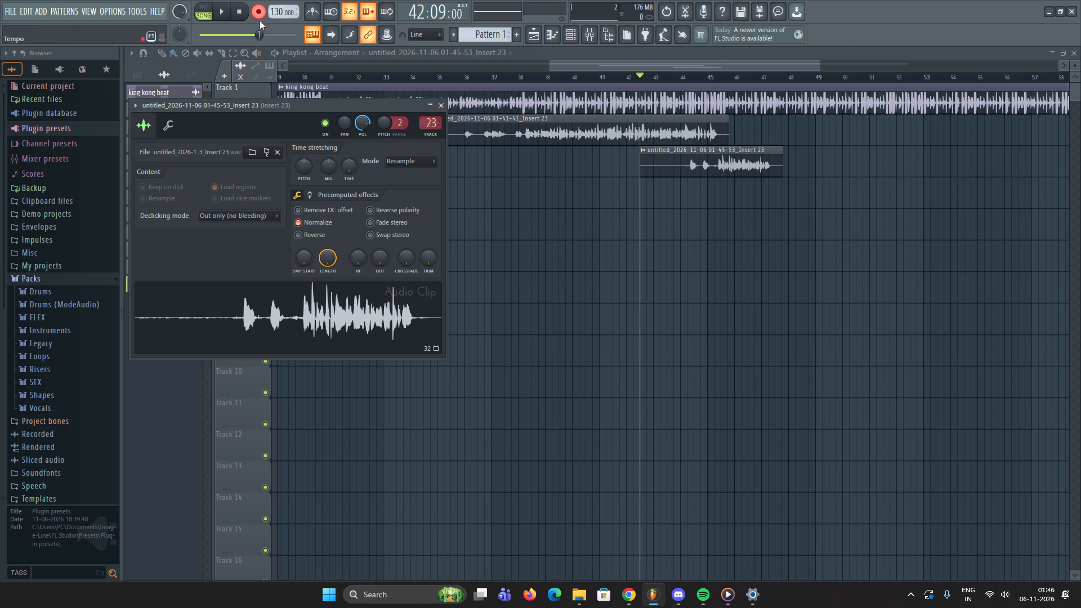
{"action": "left_click", "coordinate": [255, 9]}
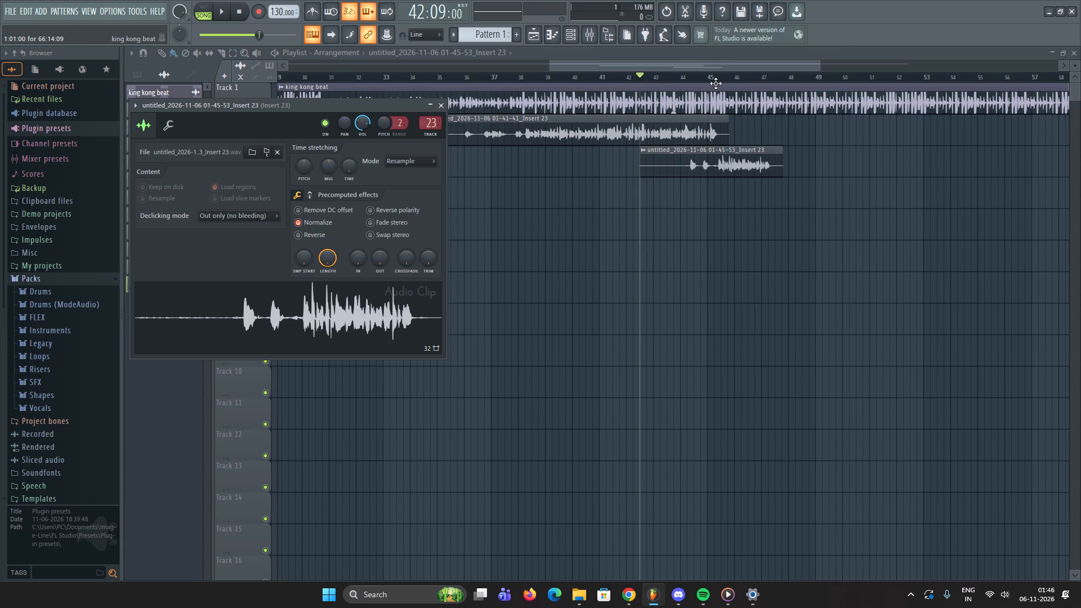
{"action": "left_click", "coordinate": [713, 79]}
{"action": "left_click", "coordinate": [682, 76]}
{"action": "key", "text": "space"}
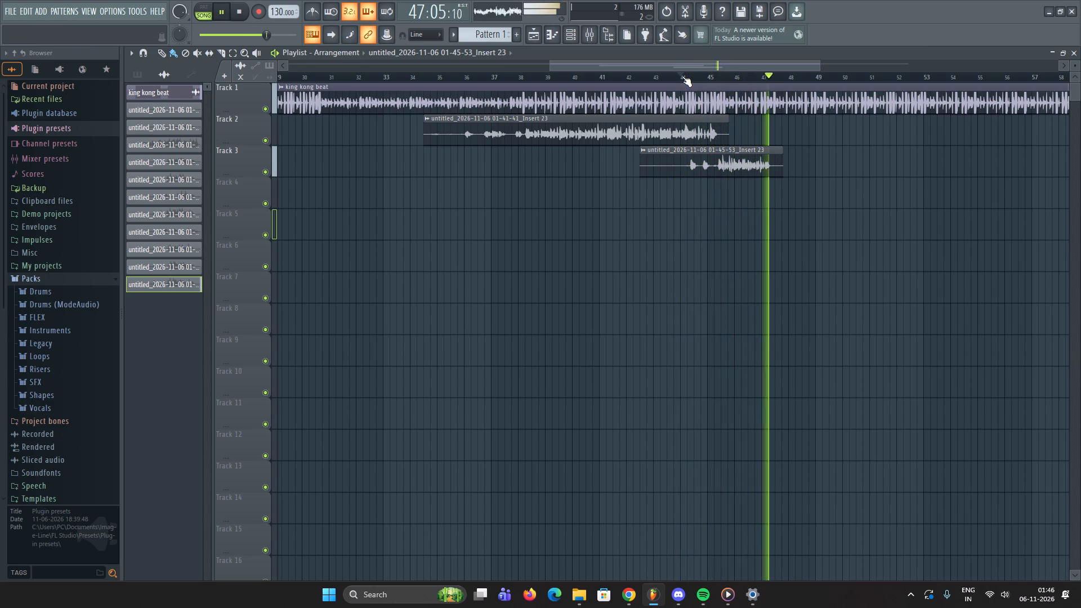
{"action": "key", "text": "space"}
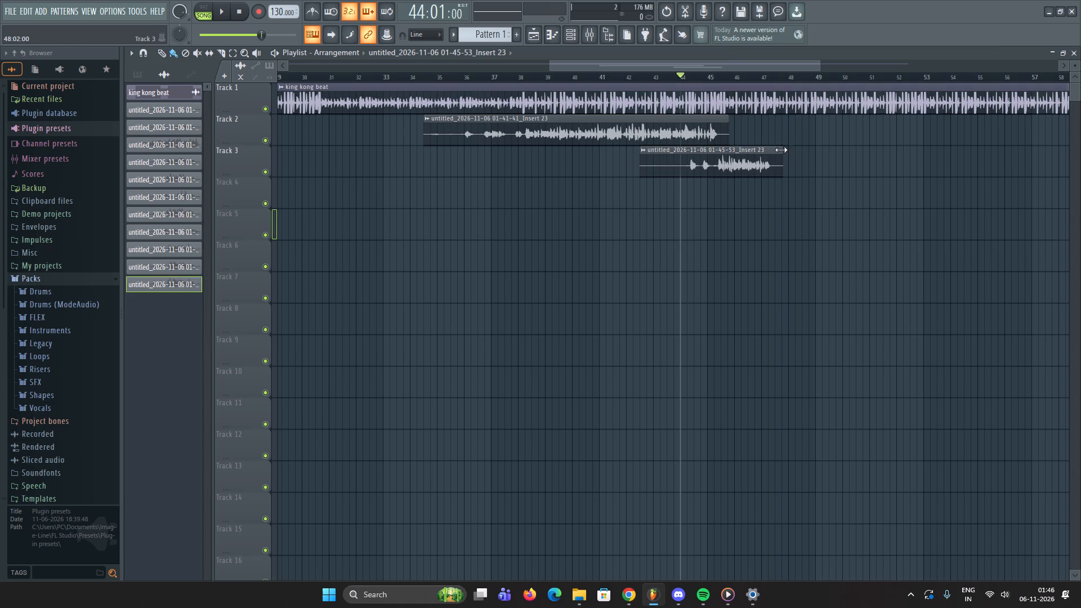
Delete the vocal take on Track 3 from the playlist.
{"action": "left_click", "coordinate": [740, 175]}
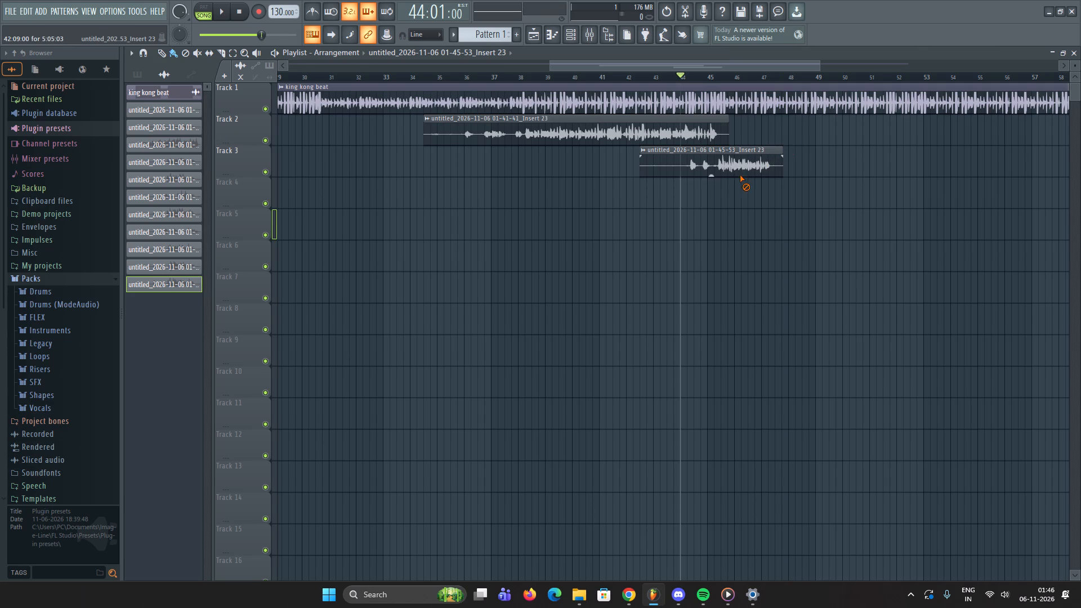
{"action": "right_click", "coordinate": [740, 175]}
Record a new vocal take on Track 3 from 43:05 to about bar 47, and disarm recording.
{"action": "left_click", "coordinate": [663, 89]}
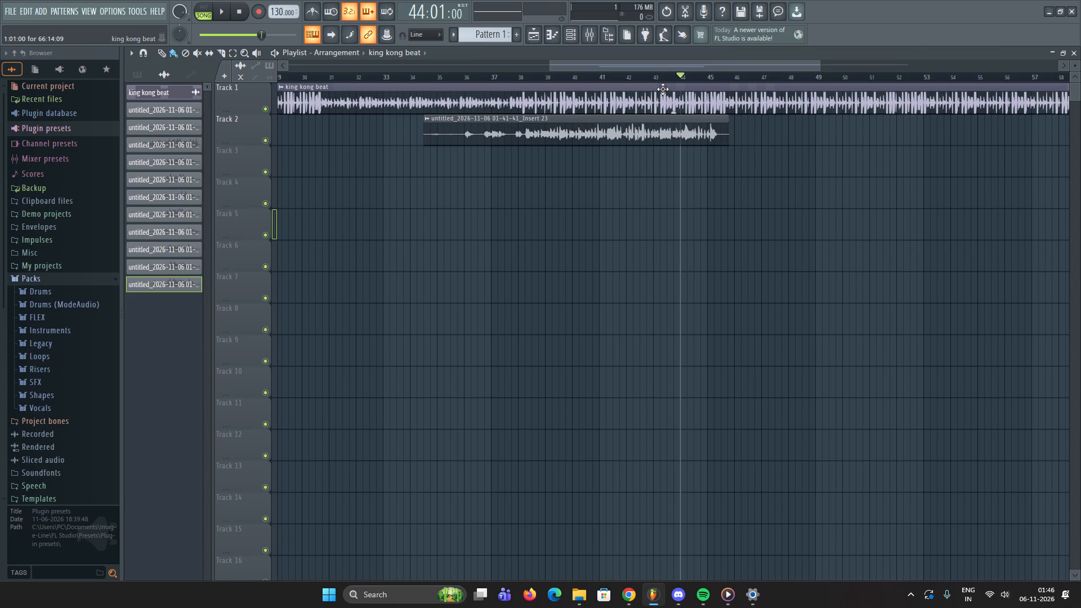
{"action": "left_click", "coordinate": [659, 74]}
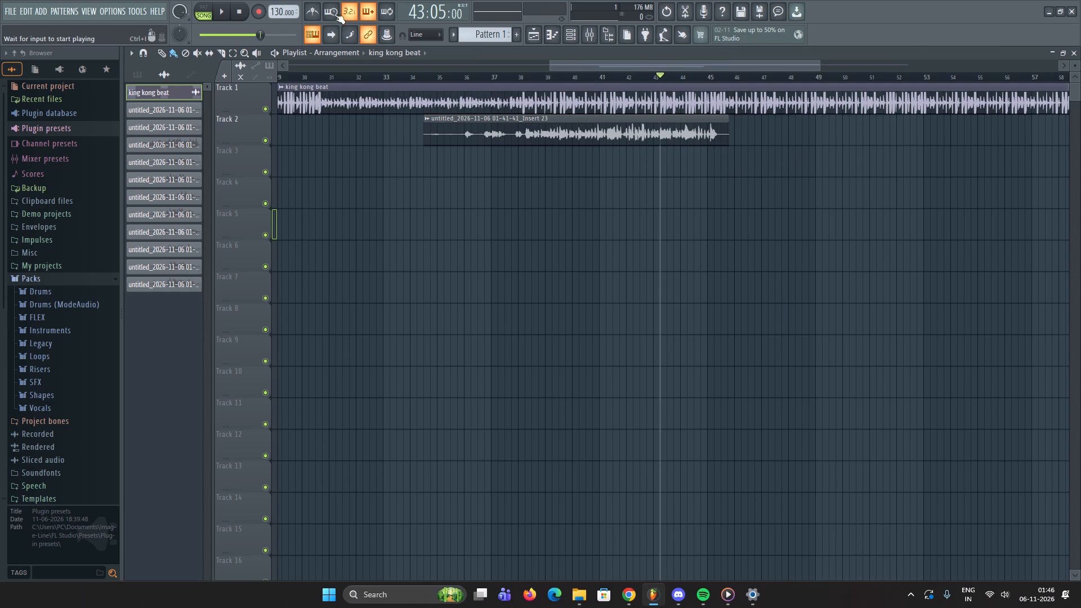
{"action": "left_click", "coordinate": [259, 10]}
{"action": "key", "text": "space"}
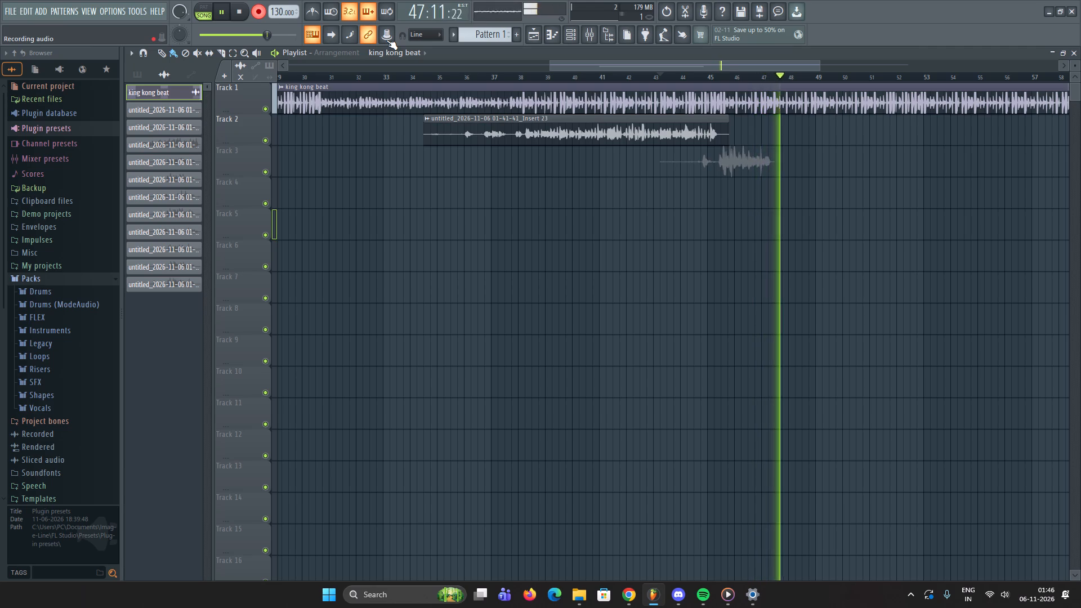
{"action": "key", "text": "space"}
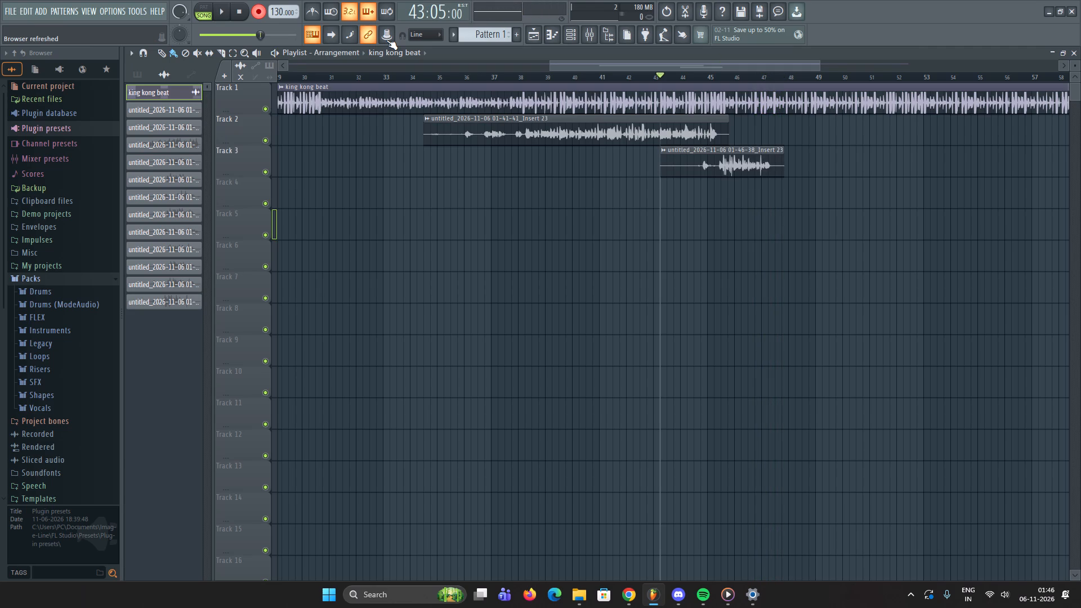
{"action": "left_click", "coordinate": [251, 9]}
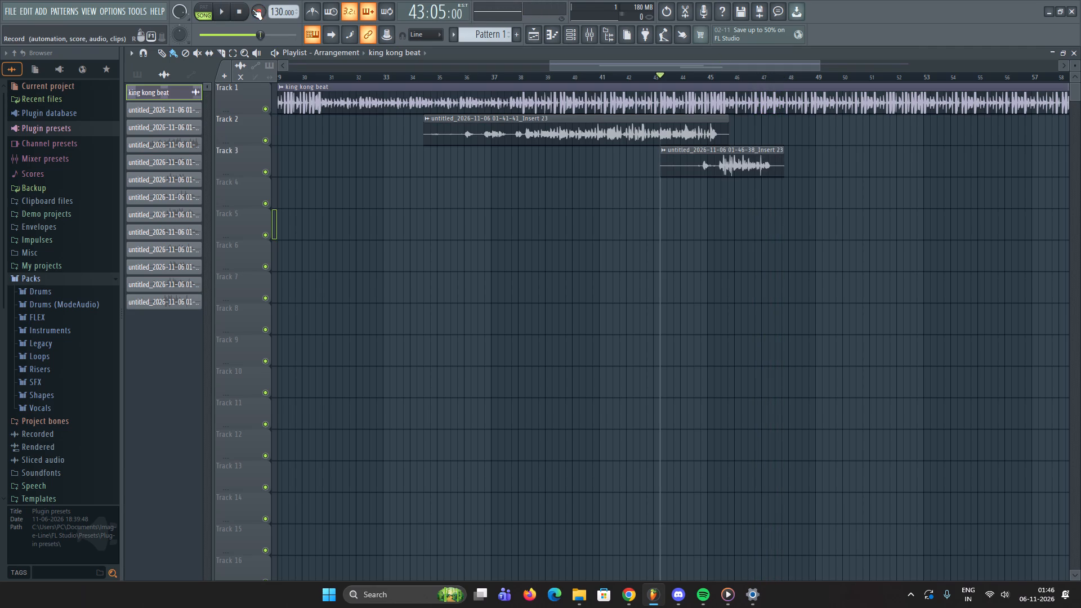
Enable the Normalize precomputed effect for the new Track 3 take and play it back from 43:05.
{"action": "double_click", "coordinate": [735, 171]}
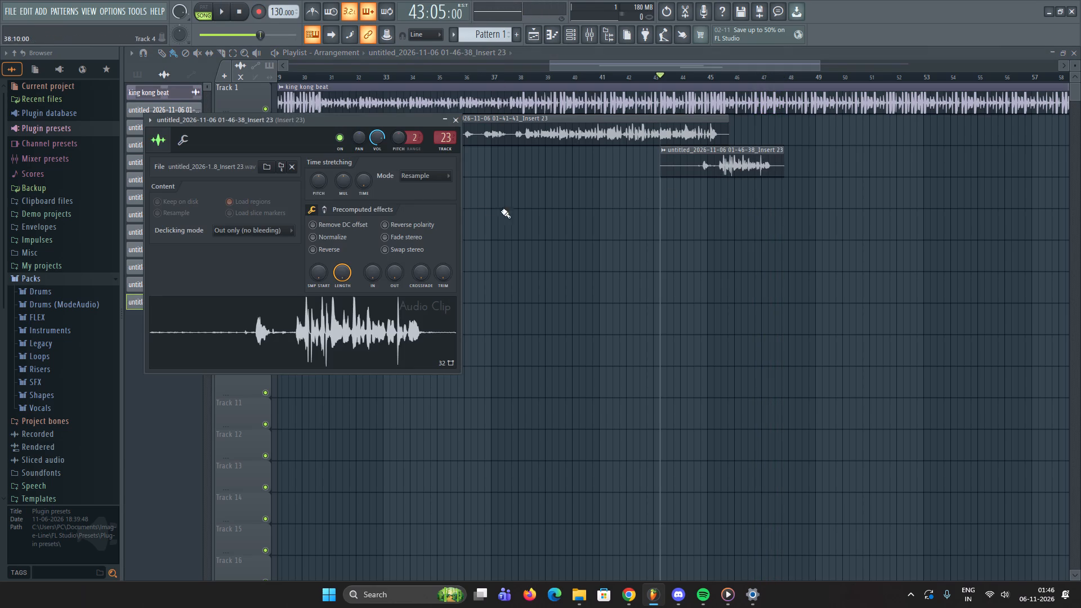
{"action": "left_click", "coordinate": [314, 234]}
{"action": "key", "text": "space"}
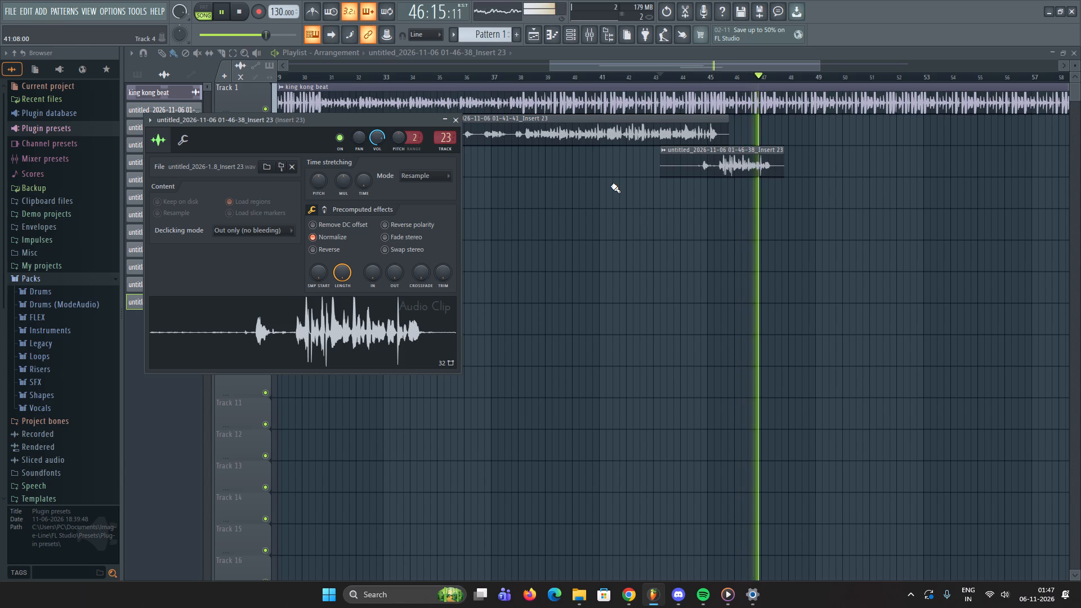
{"action": "key", "text": "space"}
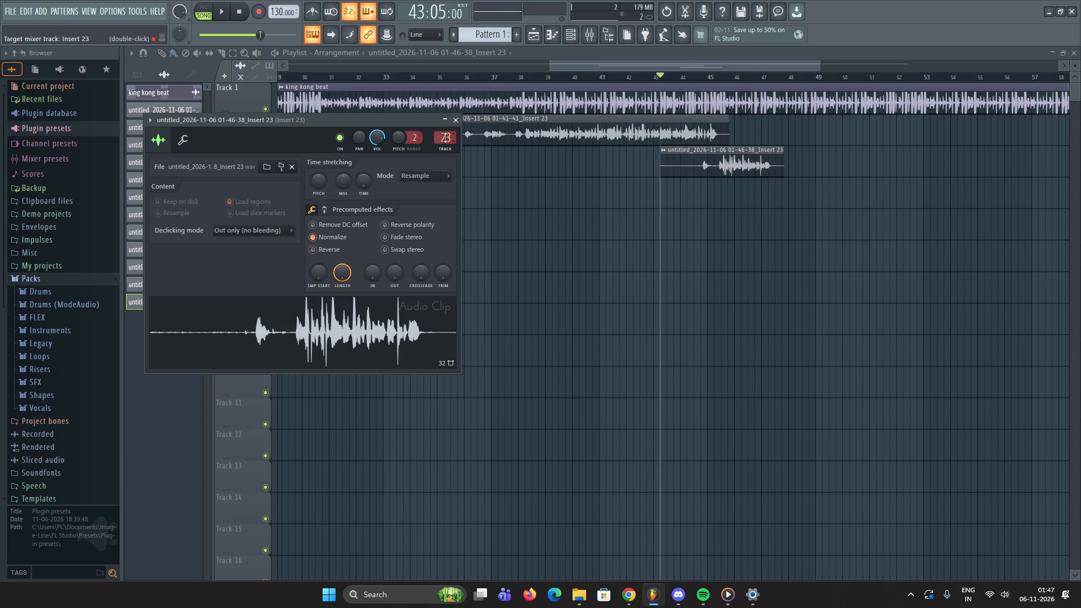
{"action": "left_click", "coordinate": [454, 124]}
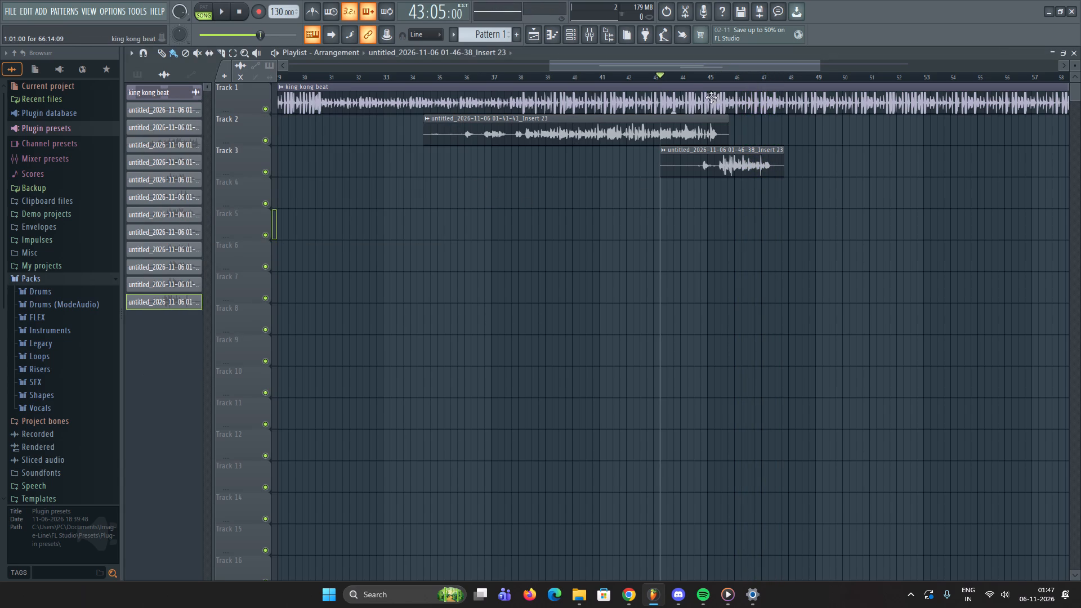
Record a trial vocal take on Track 4 from 45:13 with recording armed, and delete it from the playlist.
{"action": "left_click", "coordinate": [741, 83]}
{"action": "left_click", "coordinate": [744, 77]}
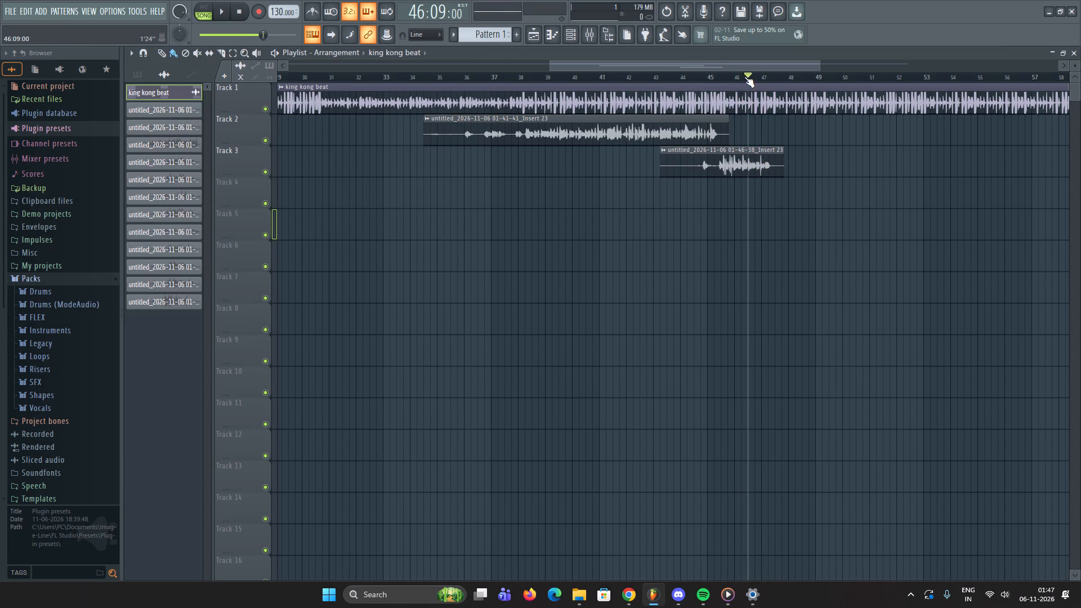
{"action": "left_click", "coordinate": [731, 79]}
{"action": "left_click", "coordinate": [725, 79]}
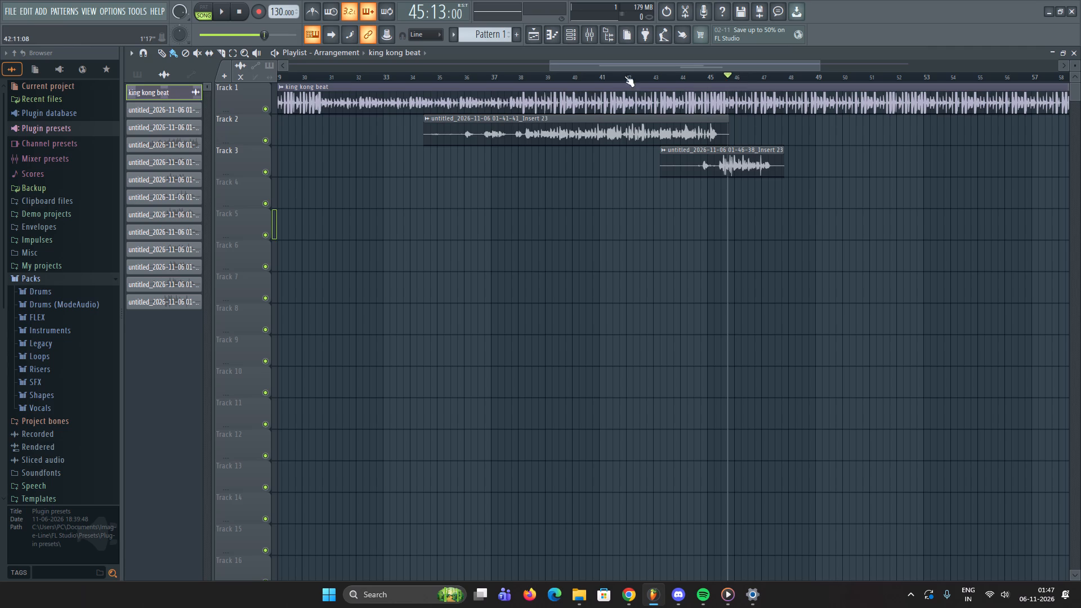
{"action": "left_click", "coordinate": [257, 10]}
{"action": "key", "text": "space"}
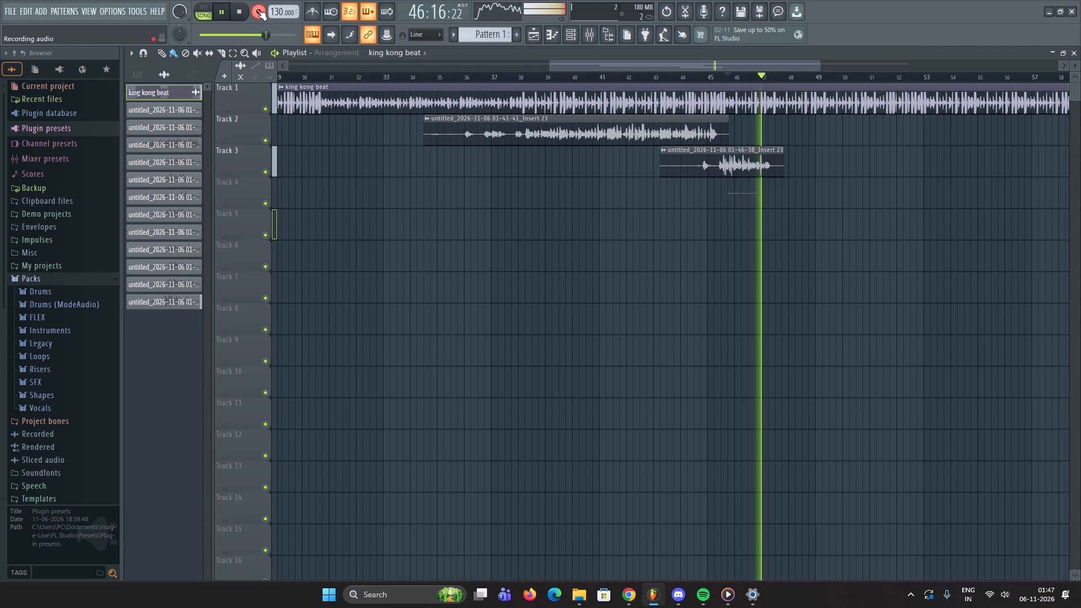
{"action": "key", "text": "space"}
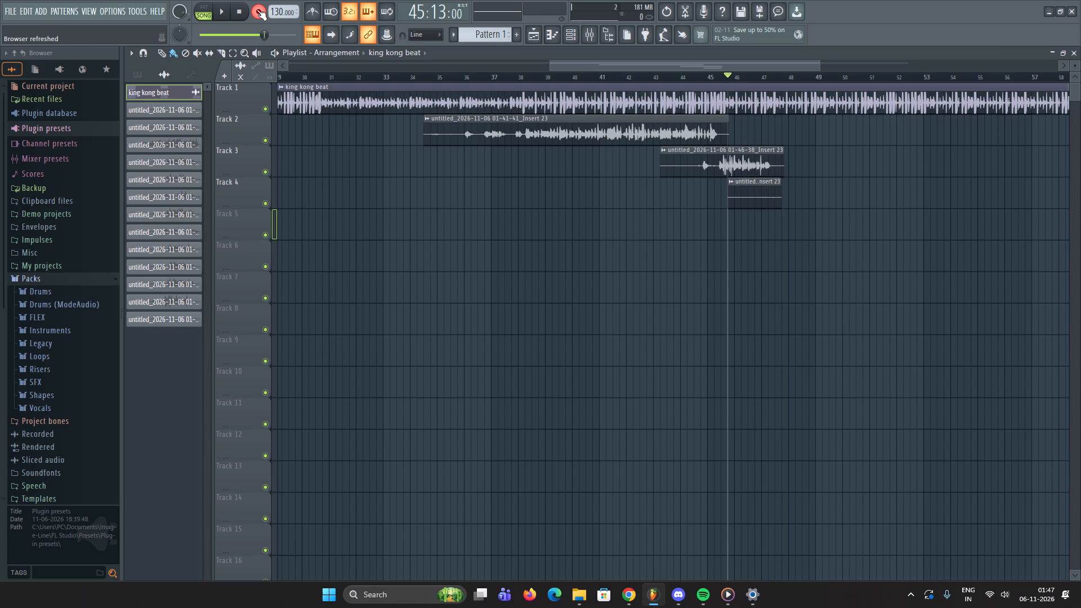
{"action": "scroll", "coordinate": [257, 10], "scroll_direction": "up", "scroll_amount": 1}
{"action": "right_click", "coordinate": [754, 211]}
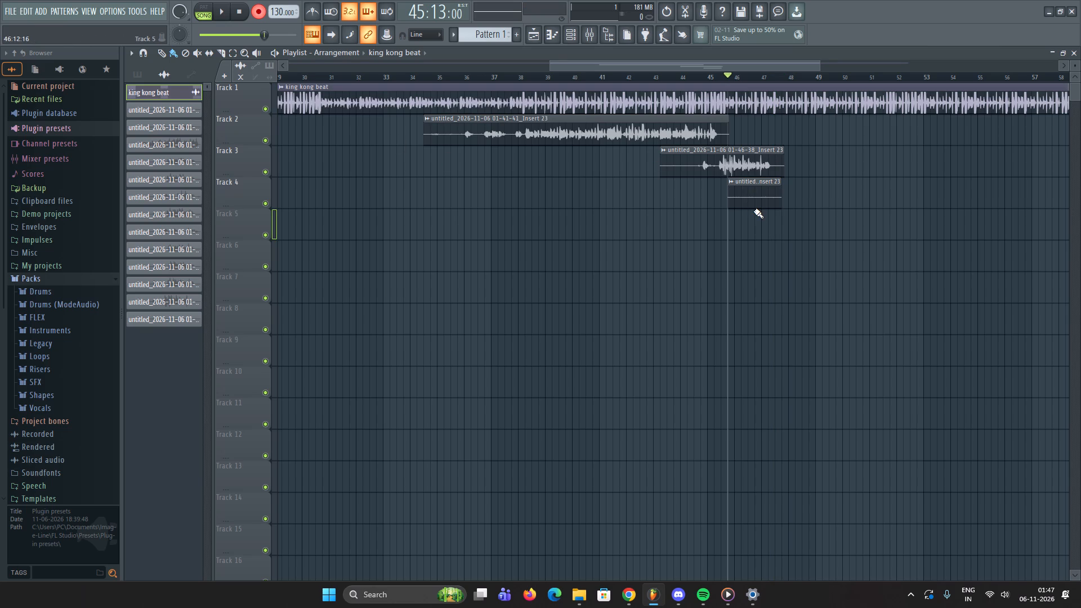
{"action": "right_click", "coordinate": [754, 204]}
{"action": "right_click", "coordinate": [754, 204]}
{"action": "right_click", "coordinate": [754, 202]}
{"action": "right_click", "coordinate": [754, 197]}
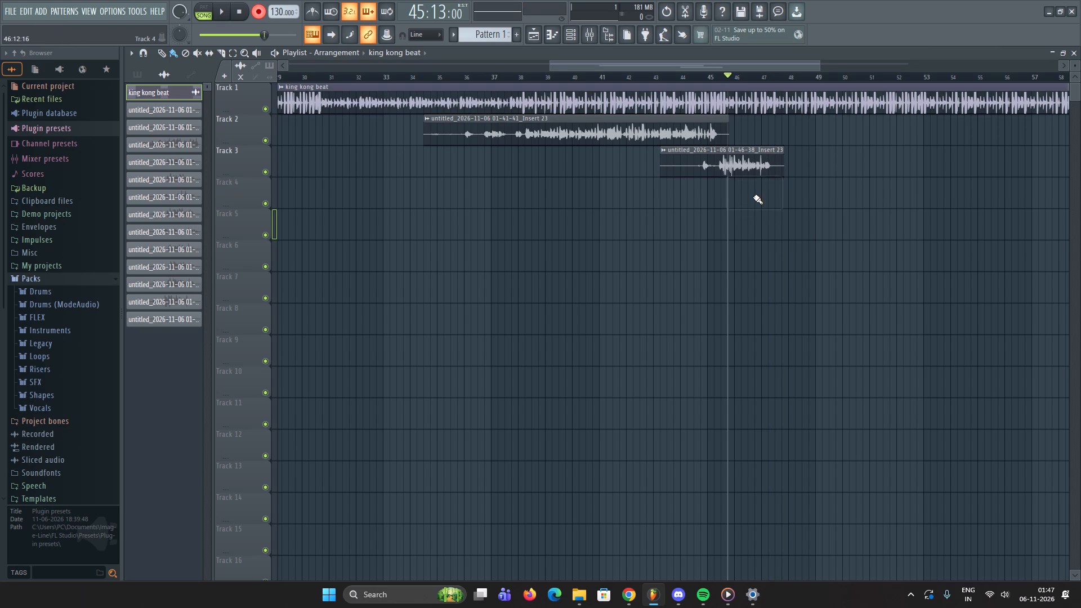
Record another vocal take on Track 4 from 45:13 to about bar 49.
{"action": "key", "text": "space"}
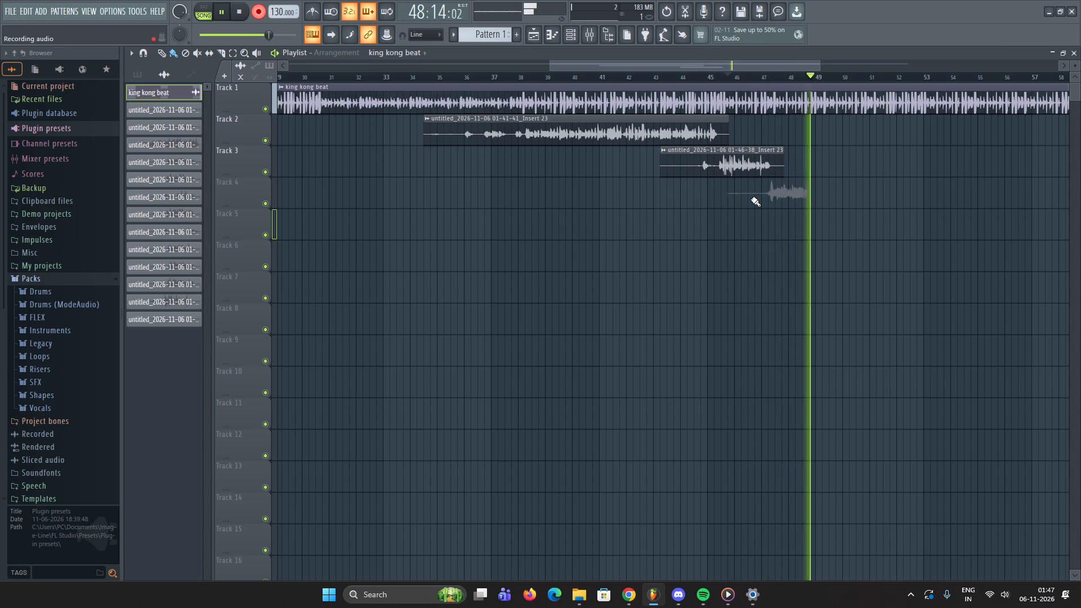
{"action": "key", "text": "space"}
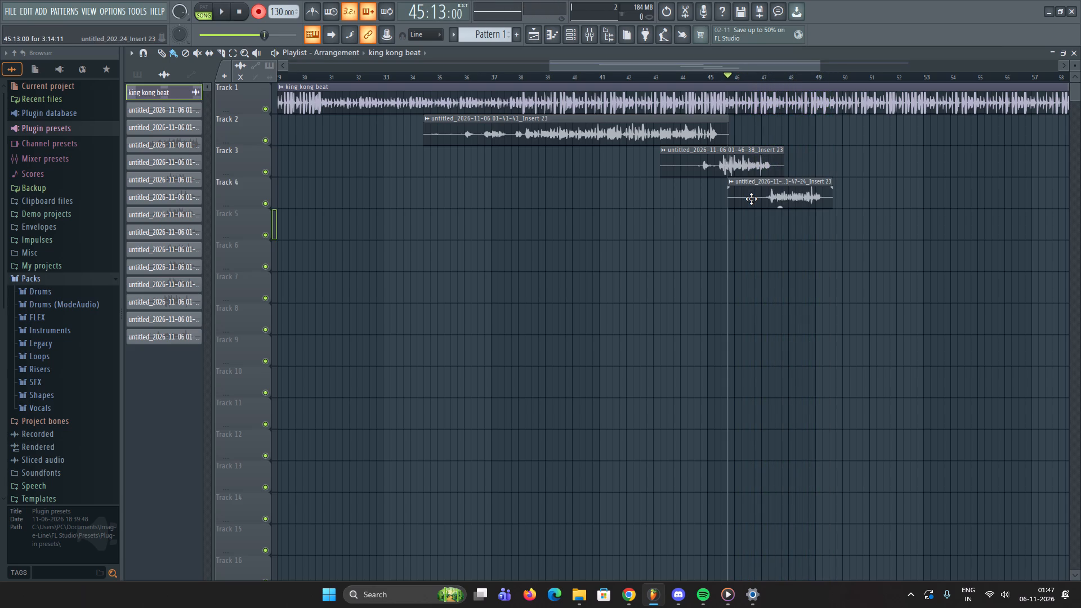
{"action": "scroll", "coordinate": [751, 199], "scroll_direction": "up", "scroll_amount": 1}
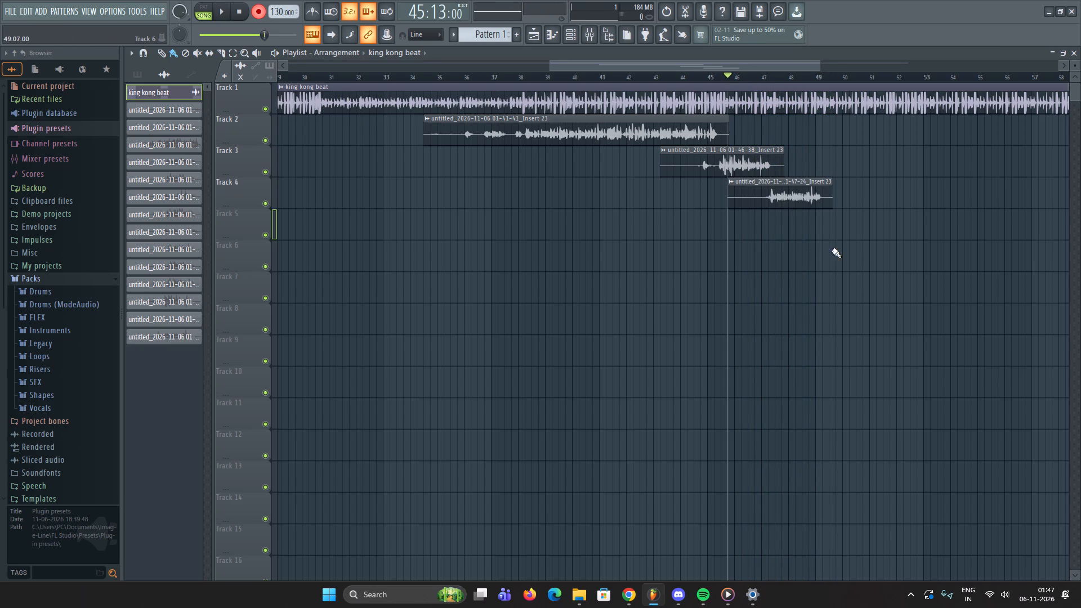
Enable the Normalize precomputed effect for the new vocal take on Track 4.
{"action": "double_click", "coordinate": [793, 206]}
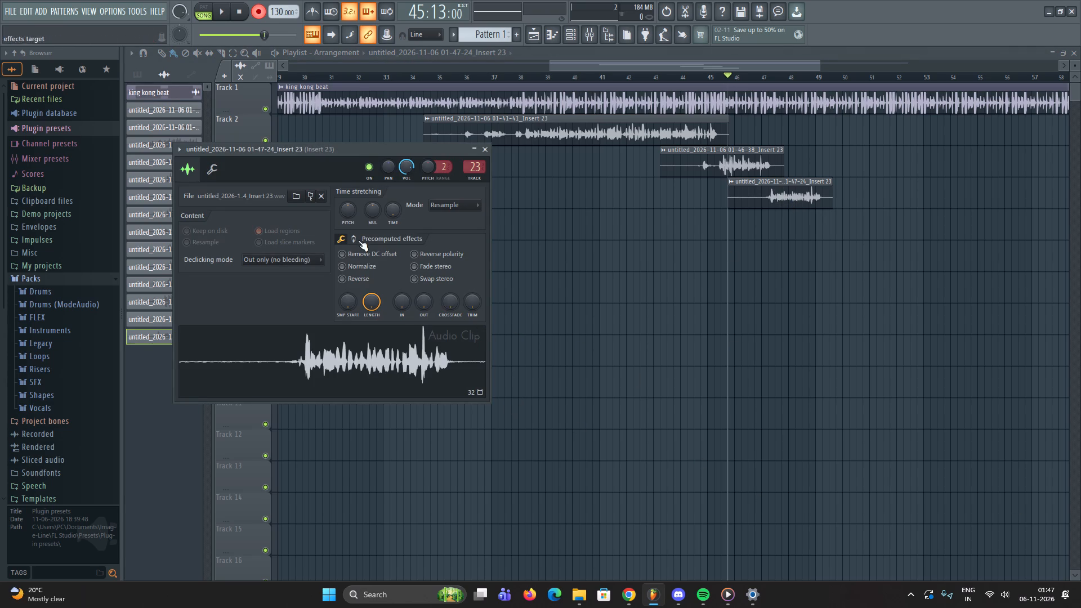
{"action": "left_click", "coordinate": [337, 265]}
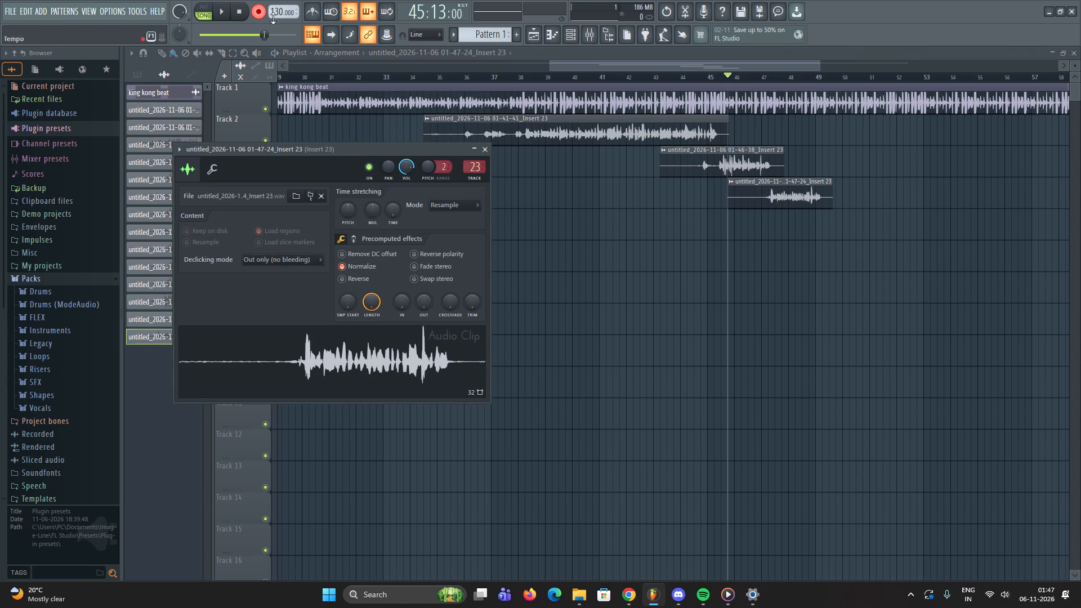
Disarm recording and play the normalized Track 4 take back from 45:13 and again from 46:09.
{"action": "left_click", "coordinate": [253, 10]}
{"action": "key", "text": "space"}
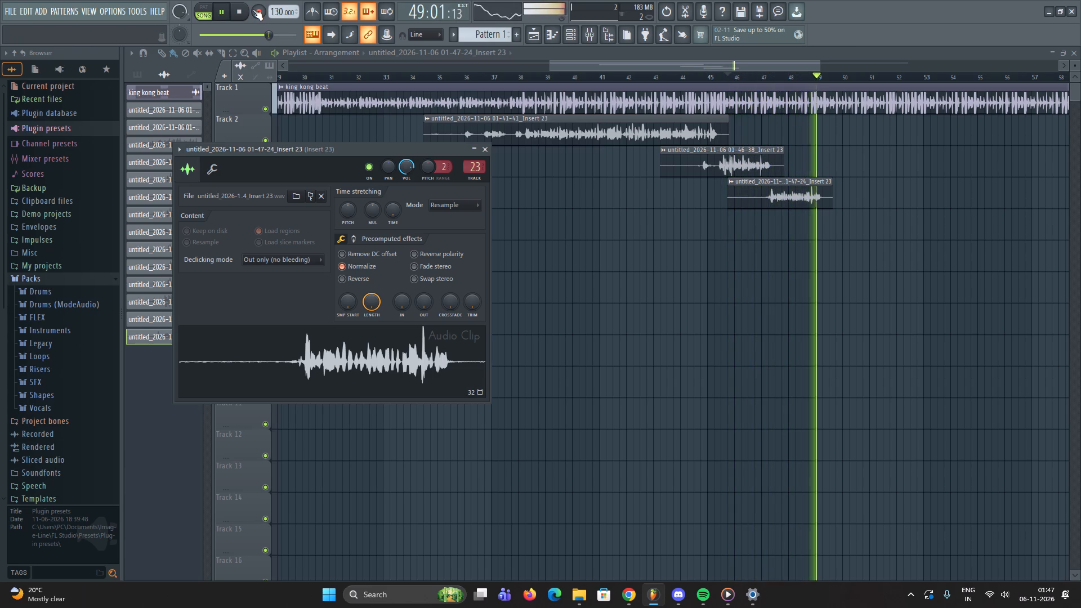
{"action": "key", "text": "space"}
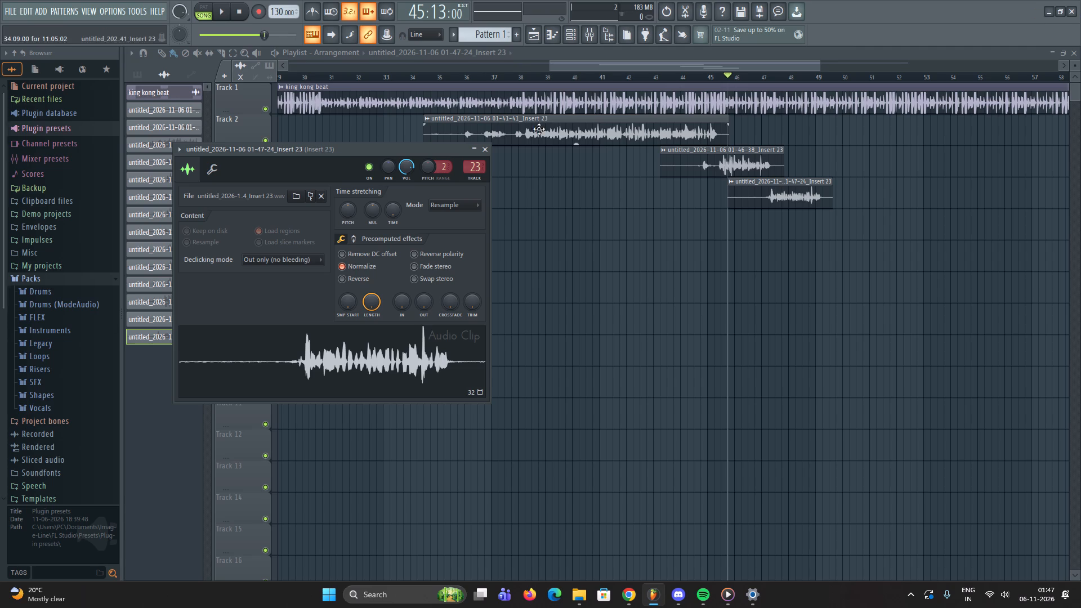
{"action": "left_click", "coordinate": [483, 150]}
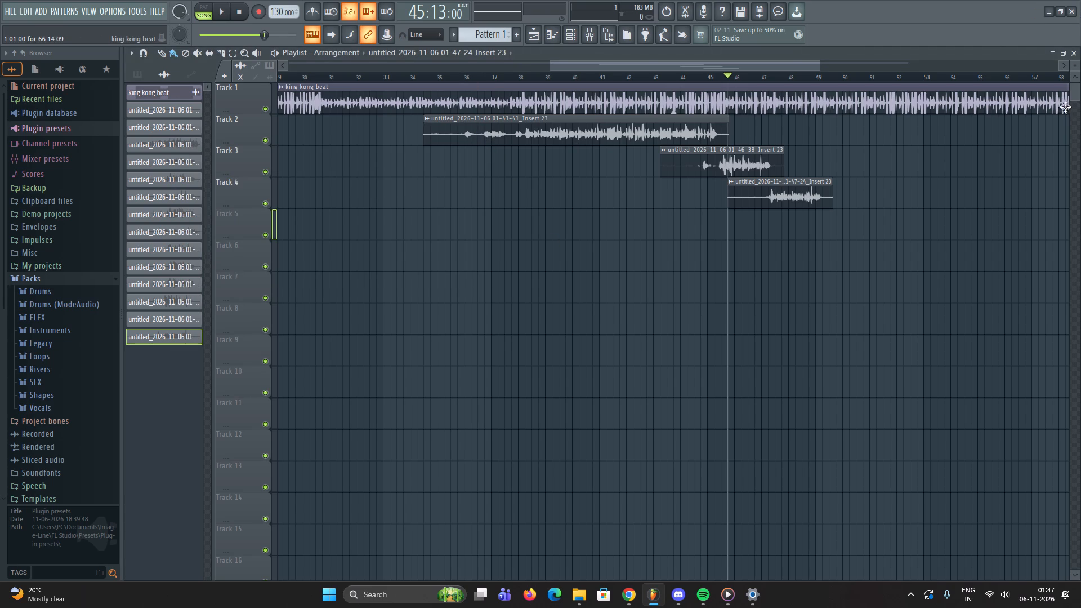
{"action": "left_click", "coordinate": [747, 72]}
{"action": "key", "text": "space"}
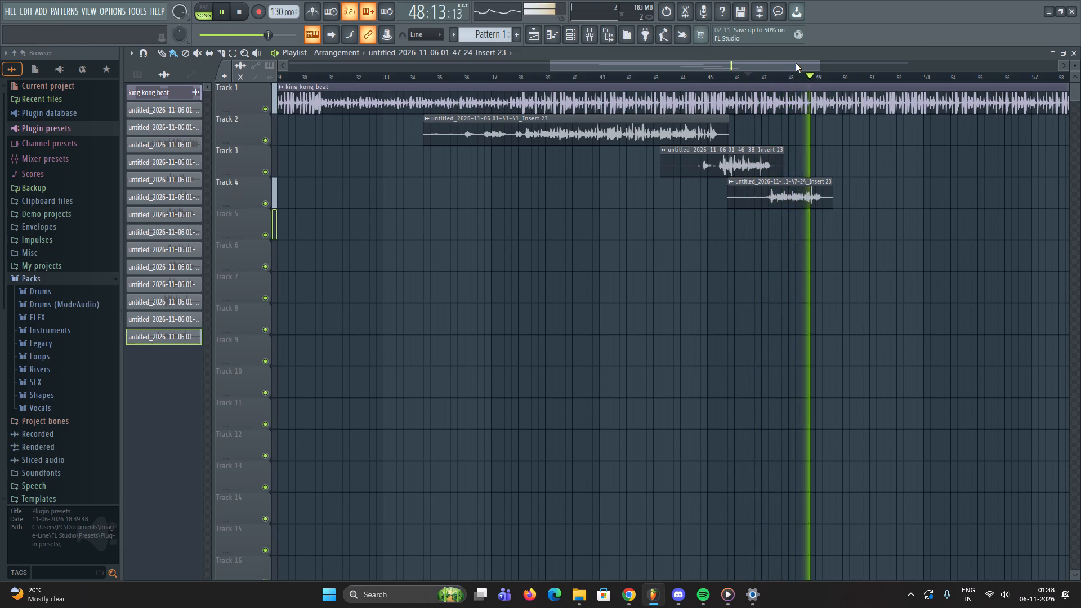
{"action": "key", "text": "space"}
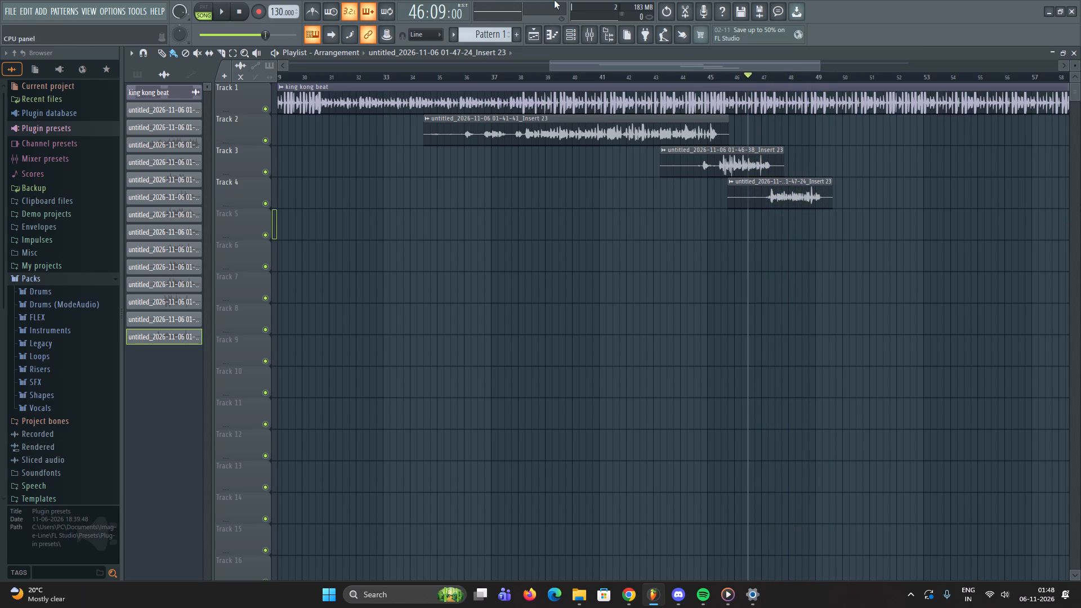
Record a vocal take on Track 2 from 48:05 to about bar 51 with recording armed.
{"action": "left_click", "coordinate": [812, 72]}
{"action": "left_click", "coordinate": [826, 70]}
{"action": "left_click", "coordinate": [783, 81]}
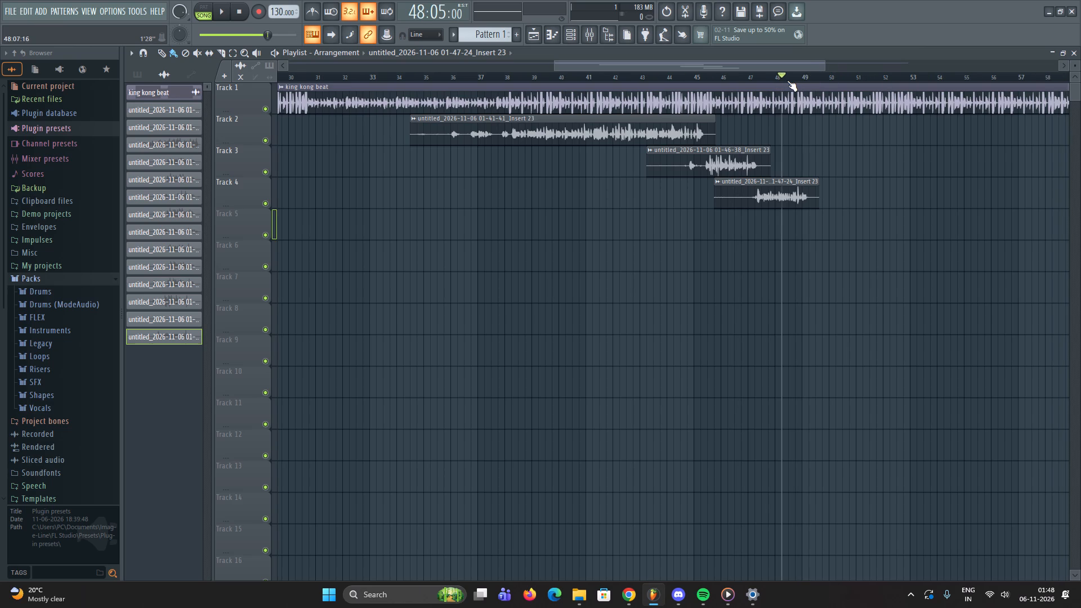
{"action": "left_click", "coordinate": [256, 8]}
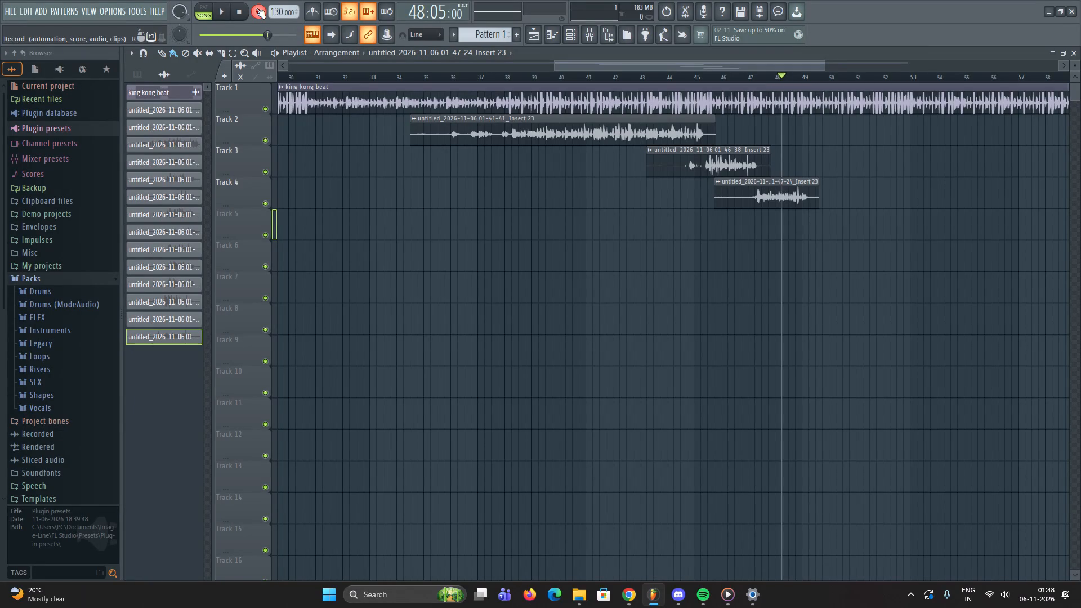
{"action": "key", "text": "space"}
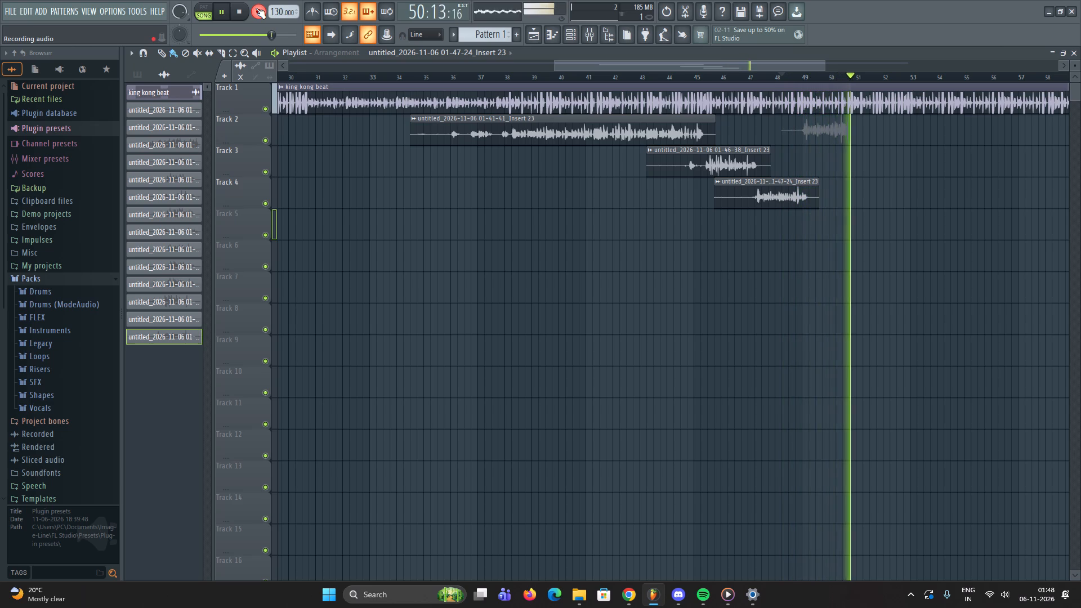
{"action": "key", "text": "space"}
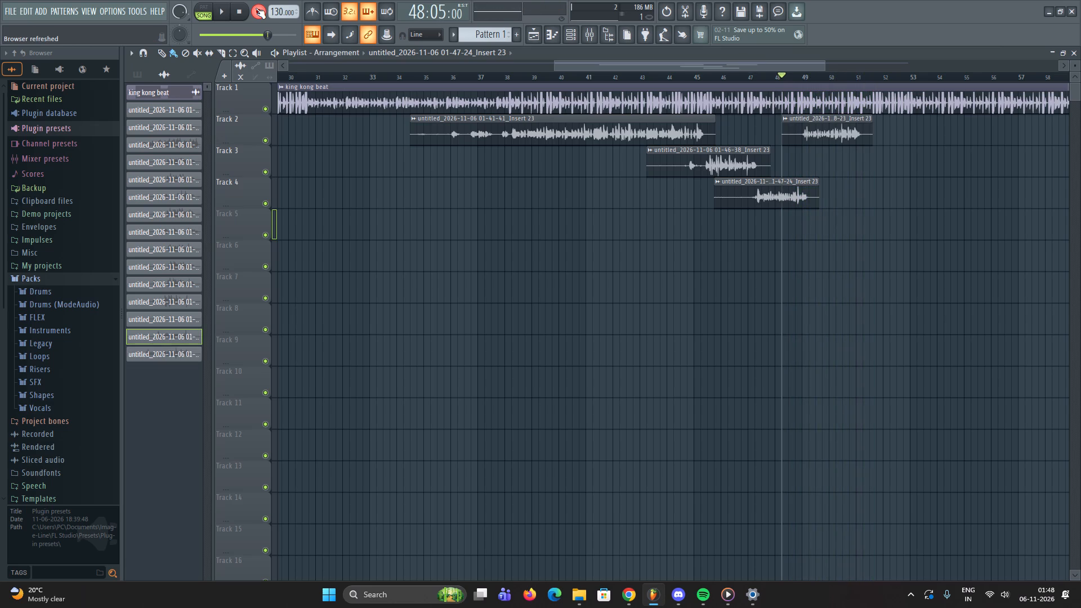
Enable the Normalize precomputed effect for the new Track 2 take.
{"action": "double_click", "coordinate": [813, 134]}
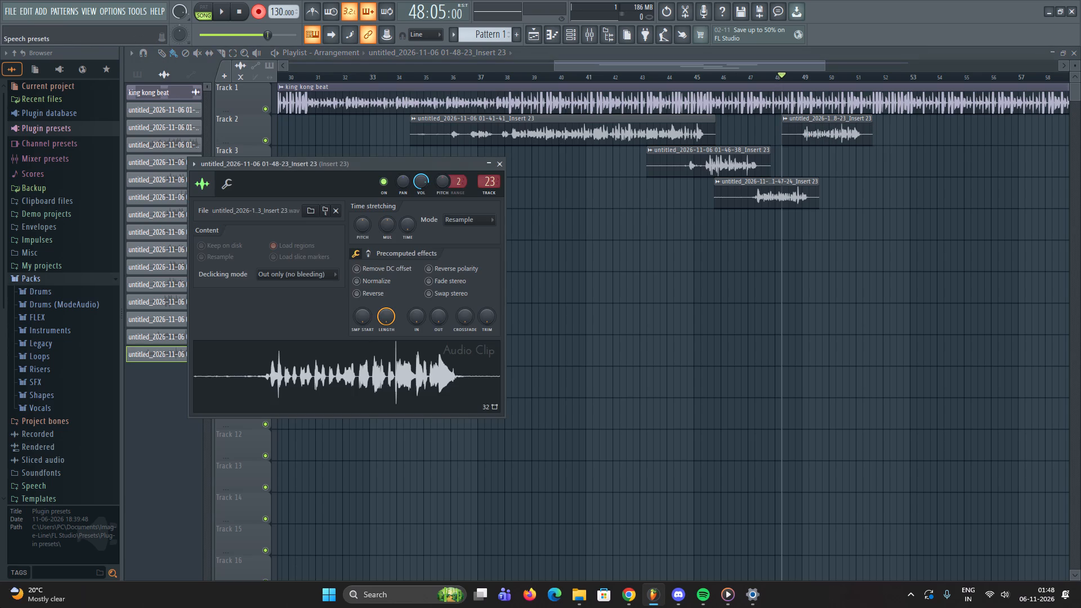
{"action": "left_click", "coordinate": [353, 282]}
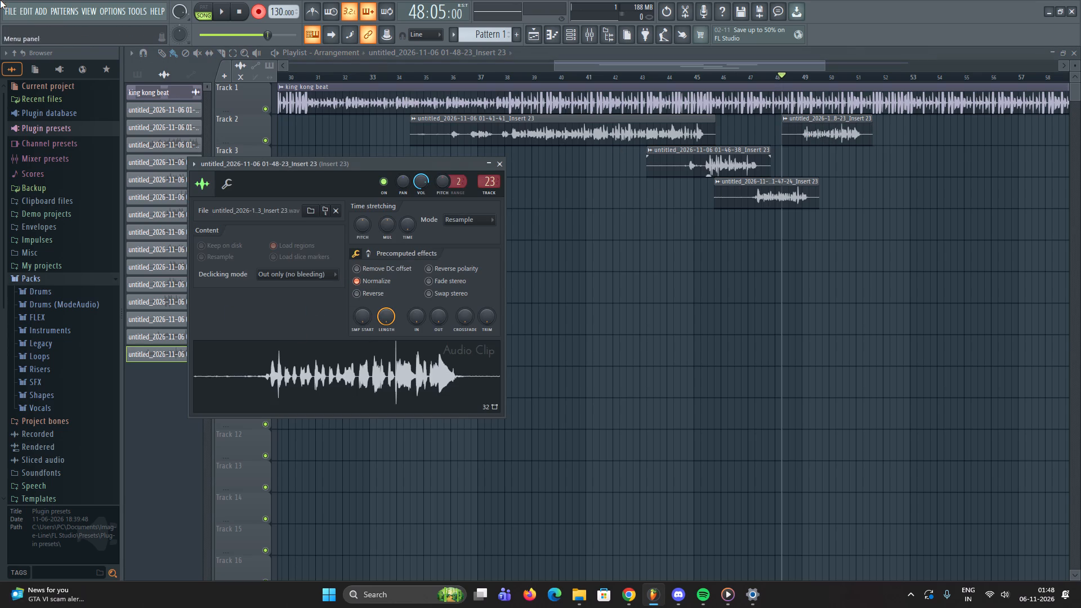
Disarm recording and play the normalized Track 2 take back from 48:05.
{"action": "left_click", "coordinate": [251, 11]}
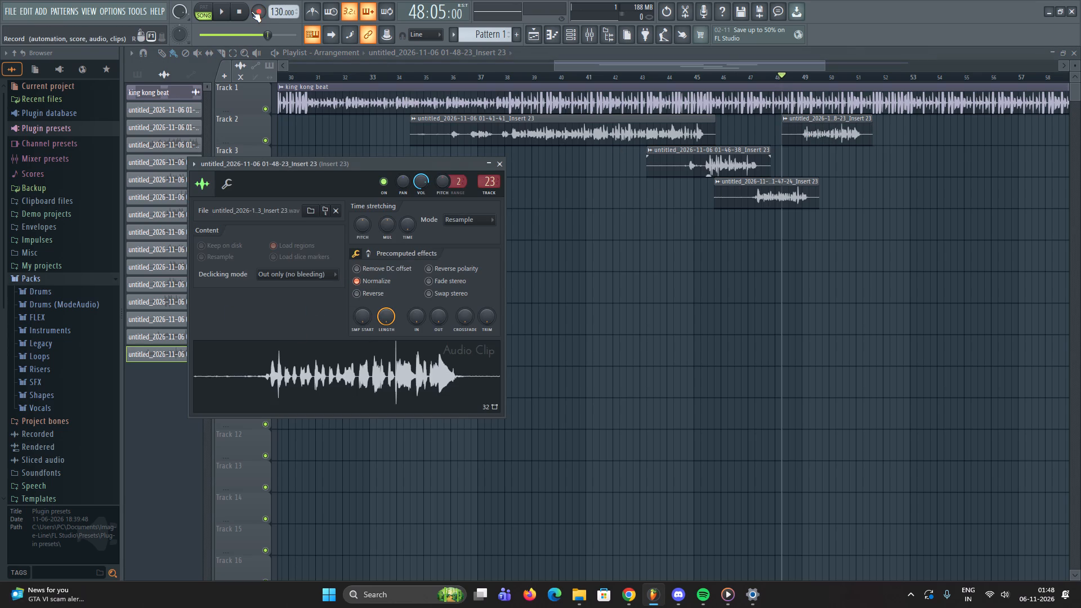
{"action": "key", "text": "space"}
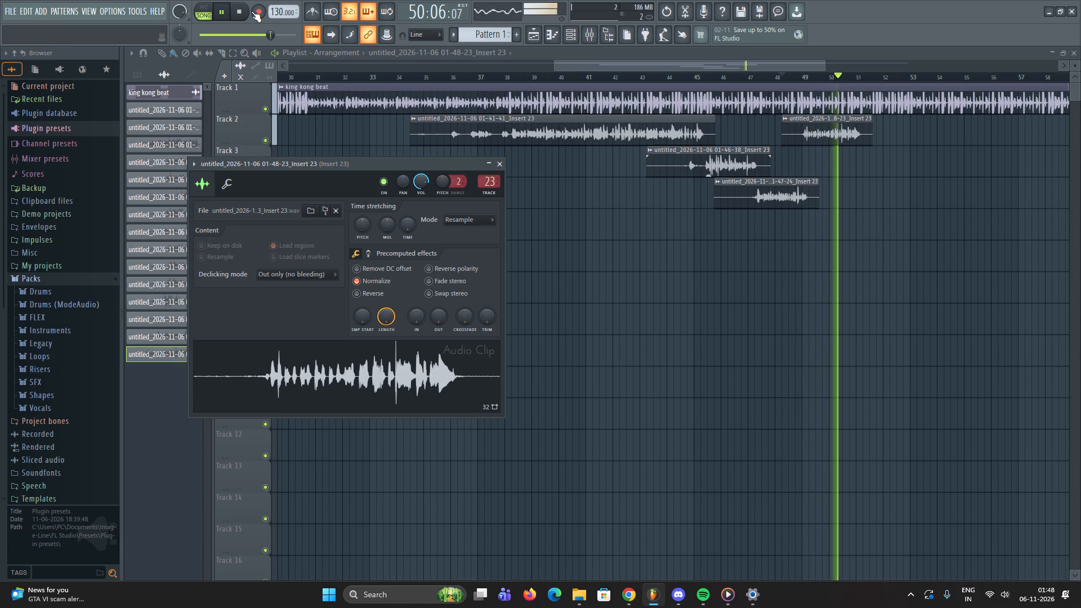
{"action": "key", "text": "space"}
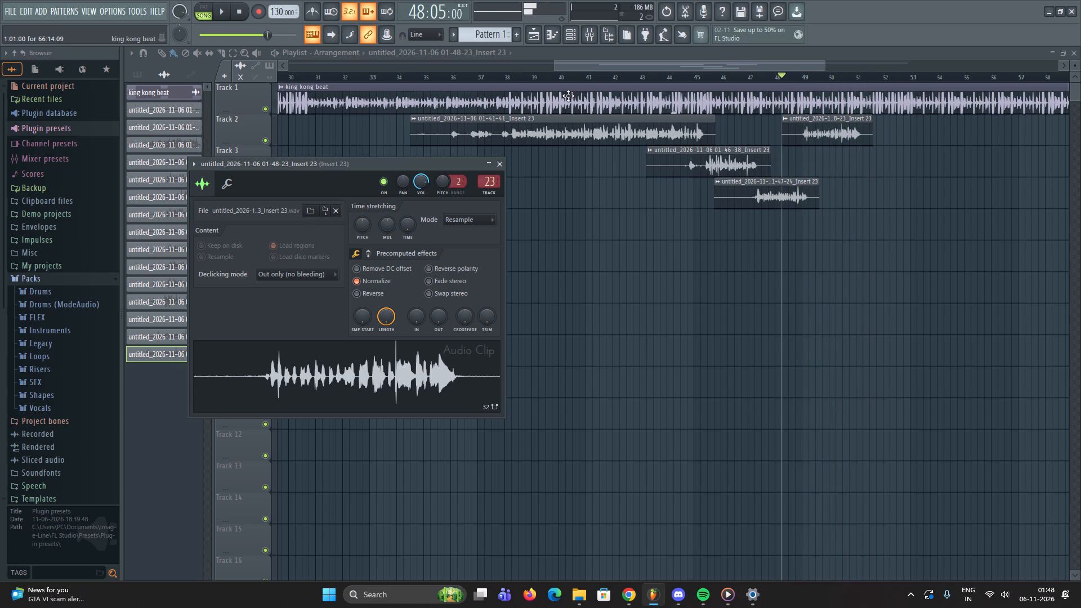
Replace the Track 2 take at 48:05 by deleting it and recording a new one to about bar 51.
{"action": "right_click", "coordinate": [827, 126]}
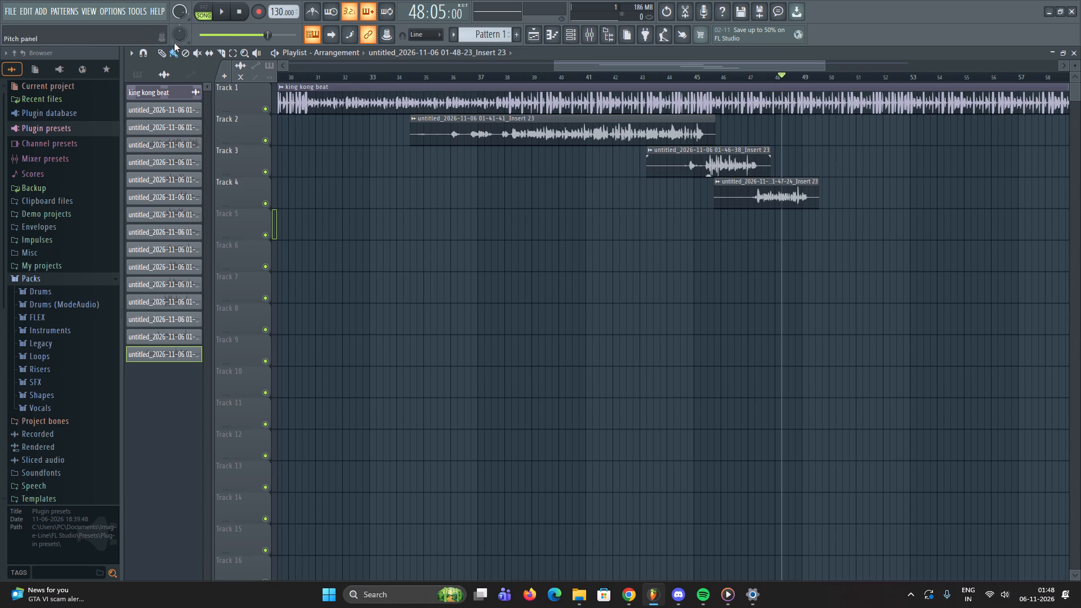
{"action": "left_click", "coordinate": [253, 10]}
{"action": "key", "text": "space"}
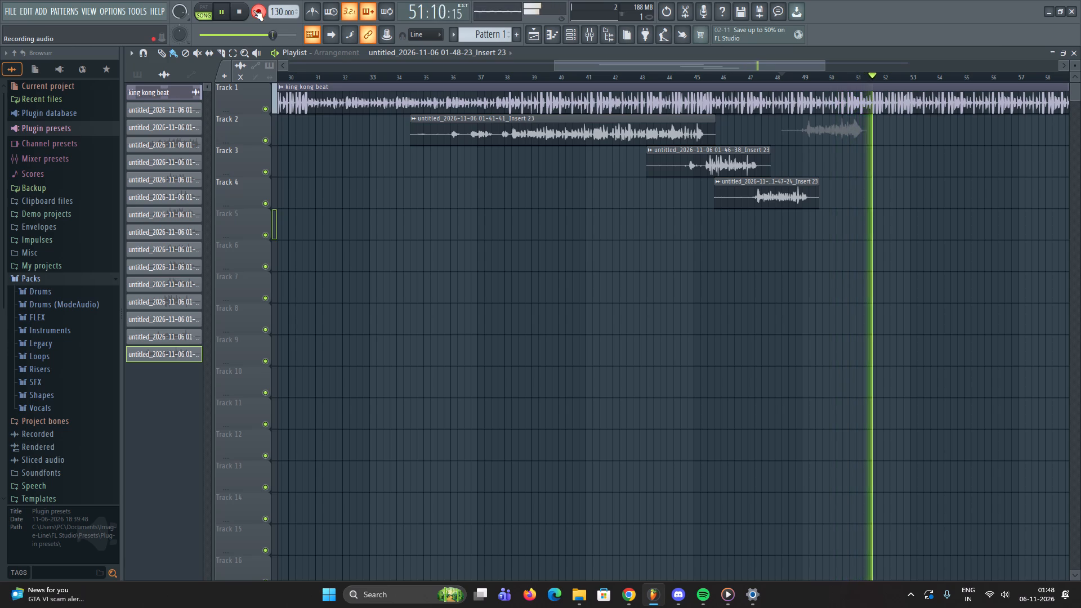
{"action": "key", "text": "space"}
{"action": "scroll", "coordinate": [253, 10], "scroll_direction": "up", "scroll_amount": 2}
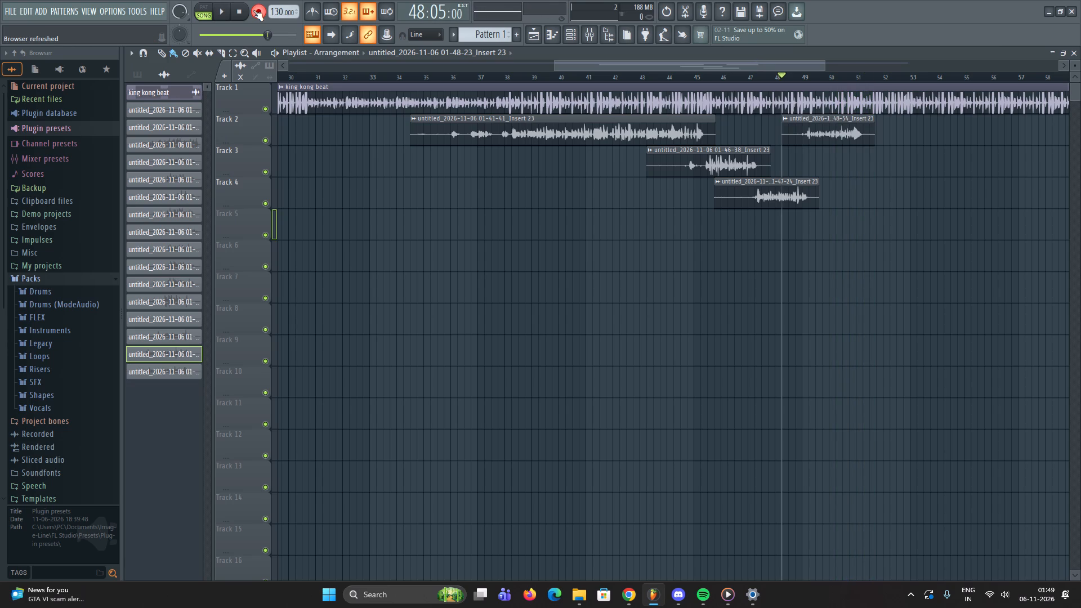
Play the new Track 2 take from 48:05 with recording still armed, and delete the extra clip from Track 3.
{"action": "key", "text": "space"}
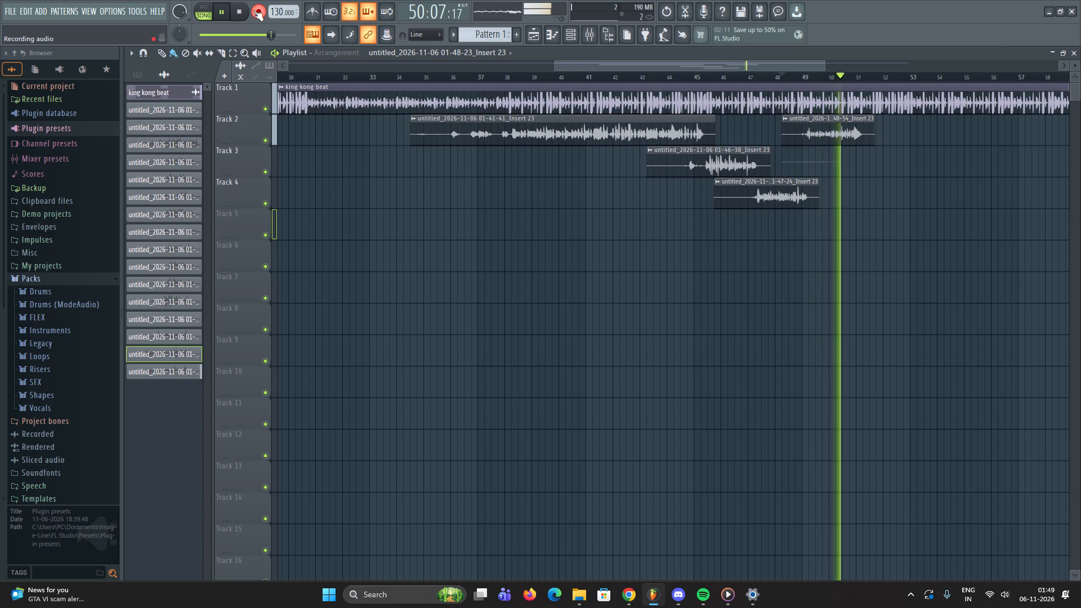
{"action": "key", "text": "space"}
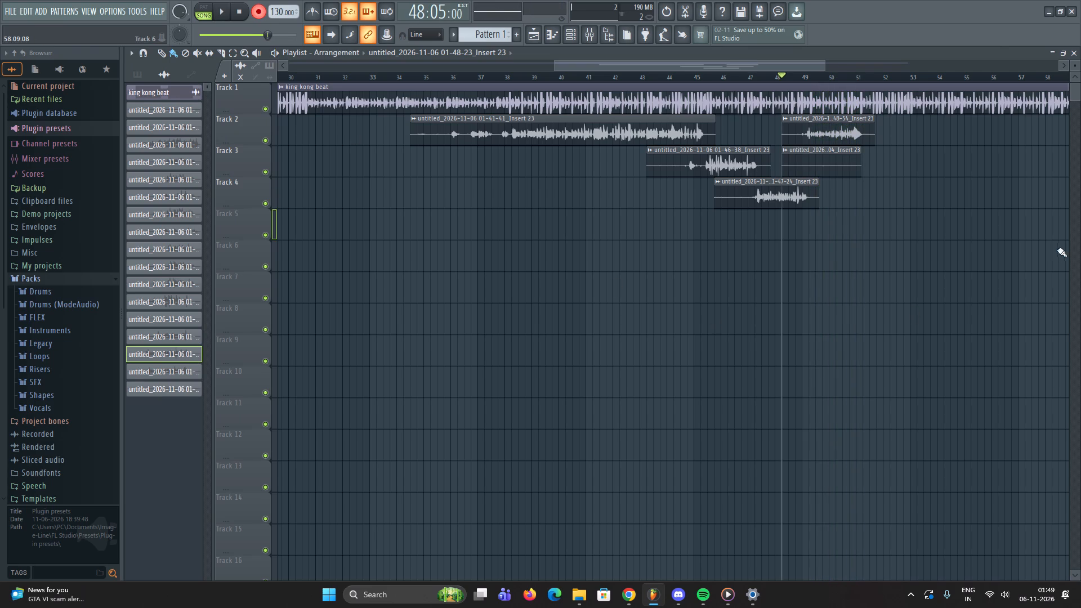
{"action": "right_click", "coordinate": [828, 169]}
Enable the Normalize precomputed effect for the new Track 2 take, leaving Reverse off.
{"action": "double_click", "coordinate": [830, 138]}
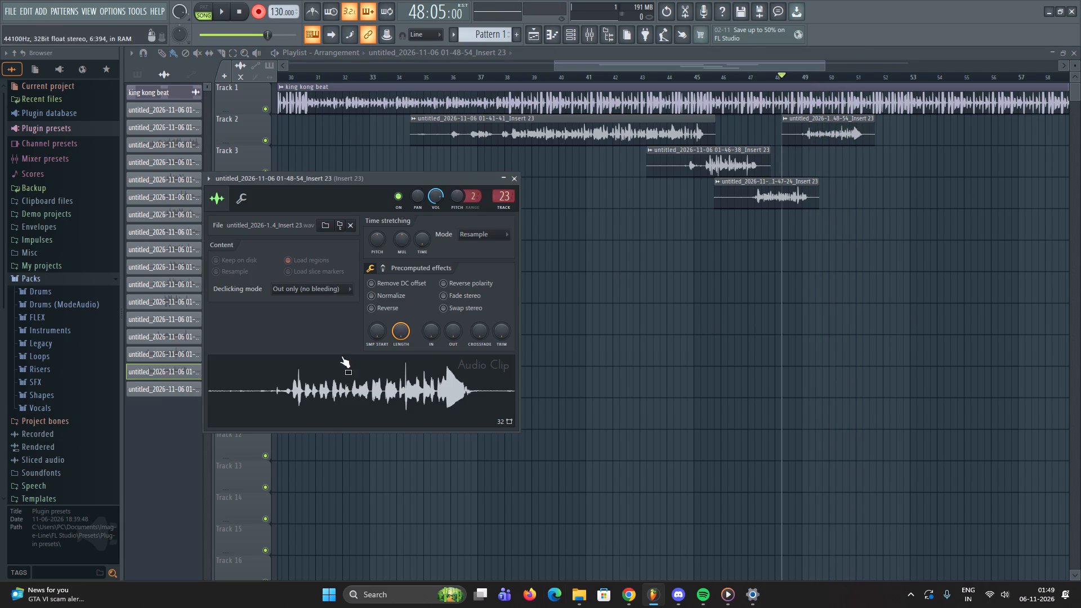
{"action": "left_click", "coordinate": [376, 302]}
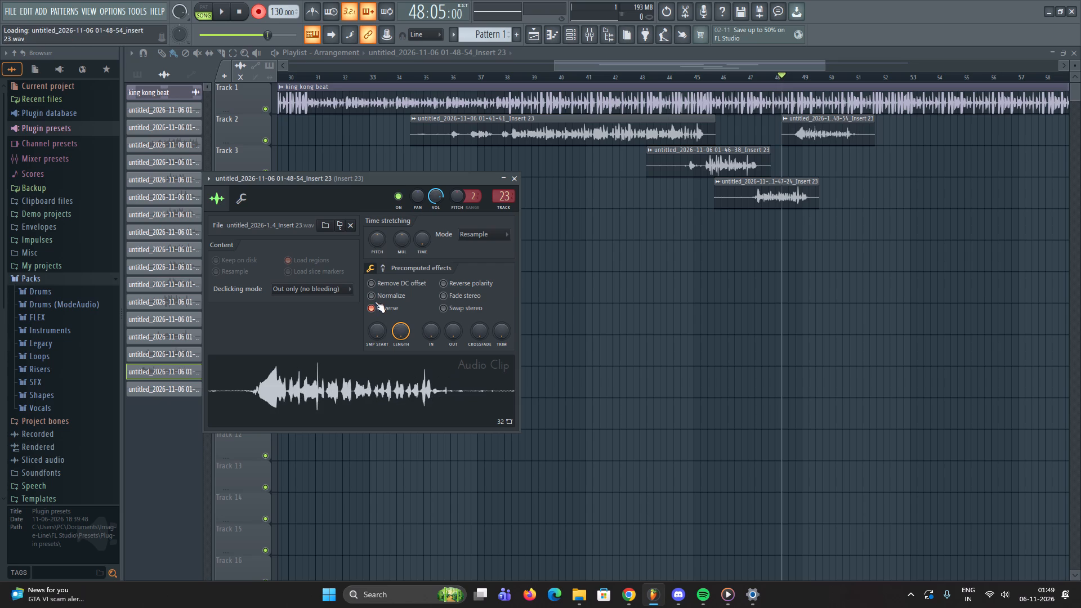
{"action": "left_click", "coordinate": [368, 294]}
{"action": "left_click", "coordinate": [369, 305]}
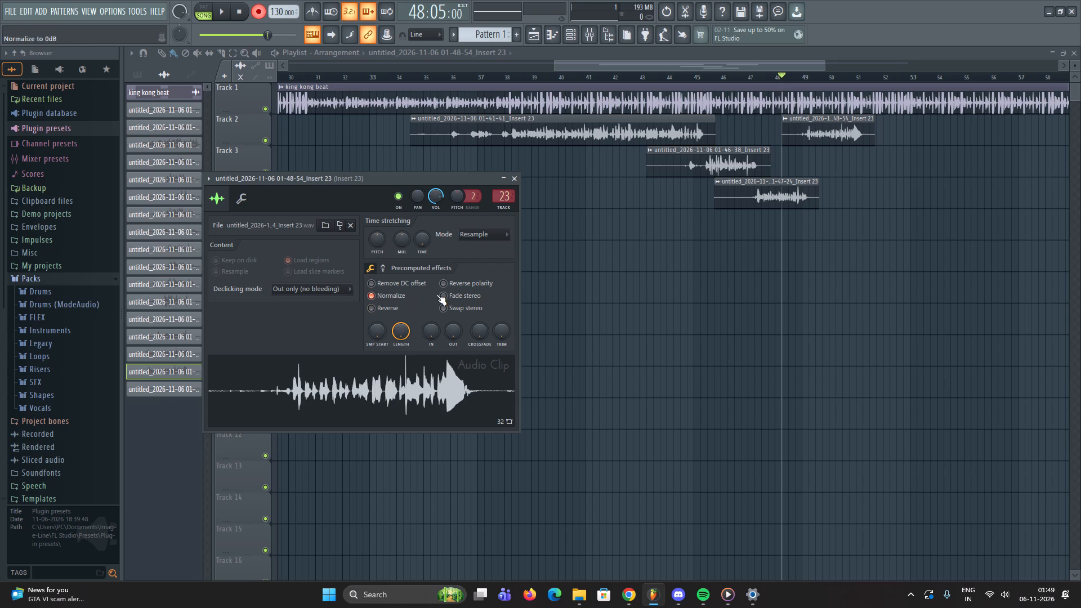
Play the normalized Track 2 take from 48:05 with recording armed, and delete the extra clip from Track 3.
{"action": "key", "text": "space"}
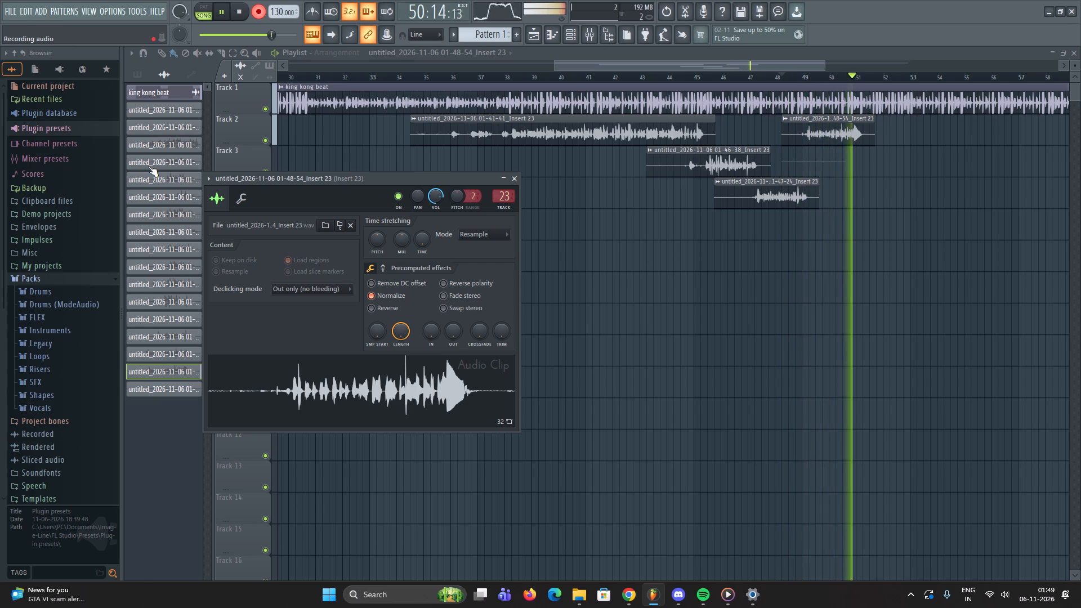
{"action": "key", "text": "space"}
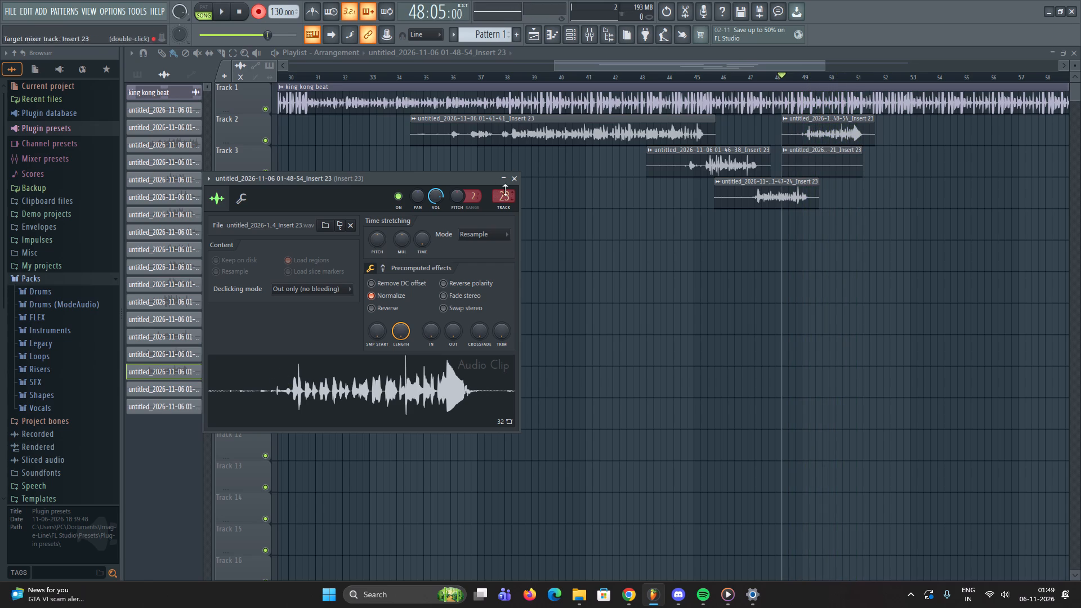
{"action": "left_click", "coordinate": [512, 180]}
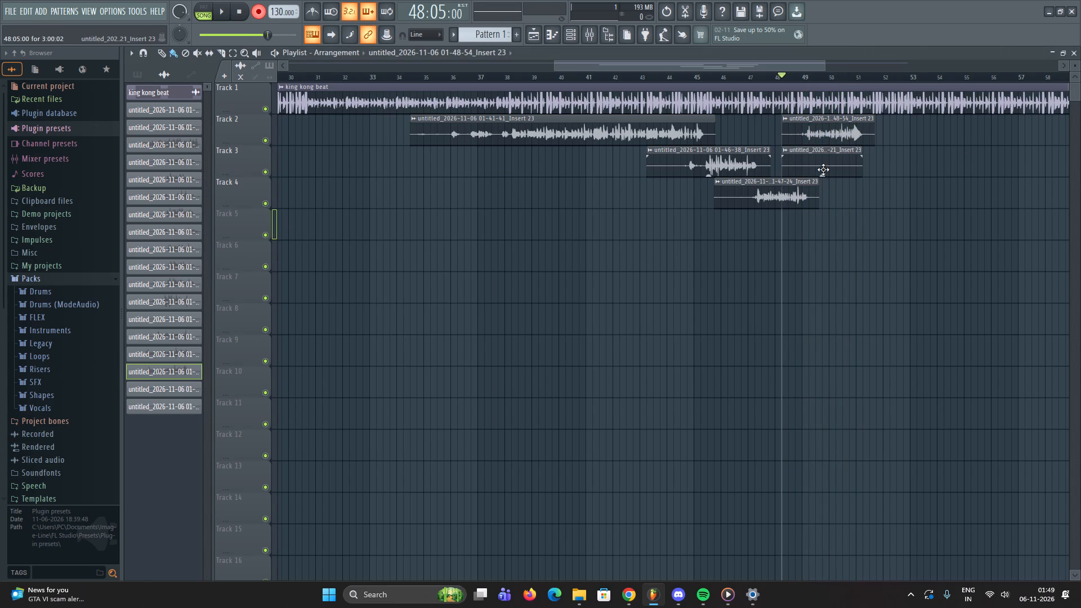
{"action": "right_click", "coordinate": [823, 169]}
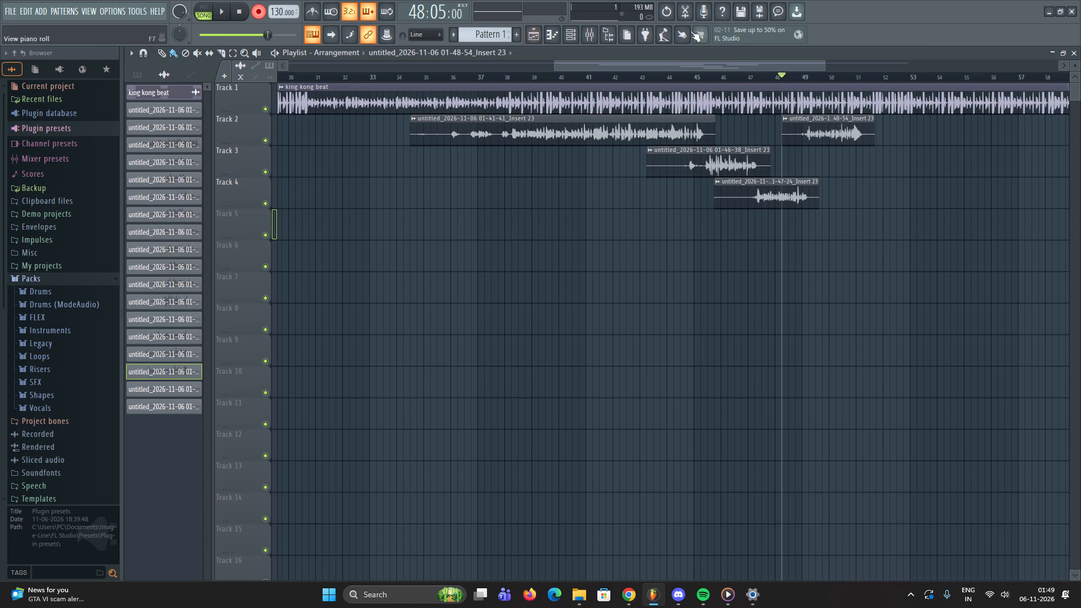
Record a trial vocal take on Track 3 from 50:05, and delete it from the playlist.
{"action": "left_click", "coordinate": [837, 76]}
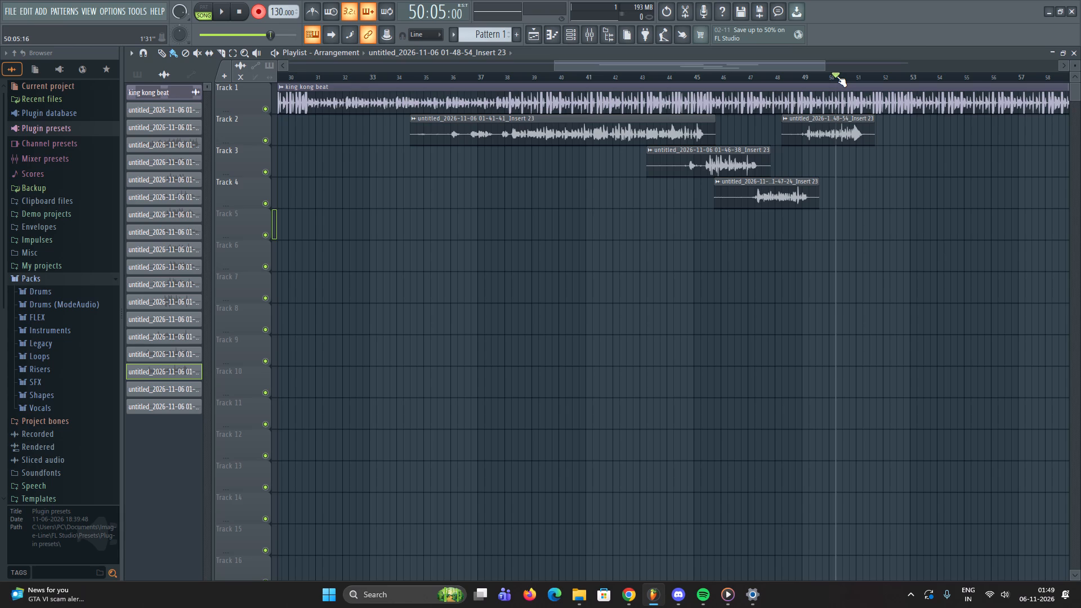
{"action": "key", "text": "space"}
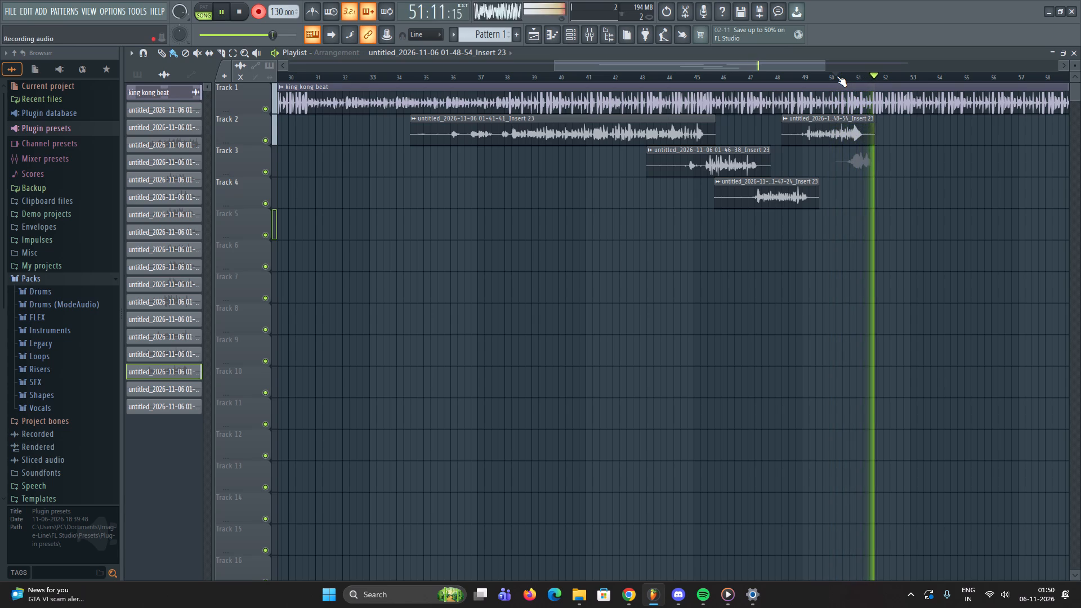
{"action": "key", "text": "space"}
{"action": "scroll", "coordinate": [837, 76], "scroll_direction": "up", "scroll_amount": 1}
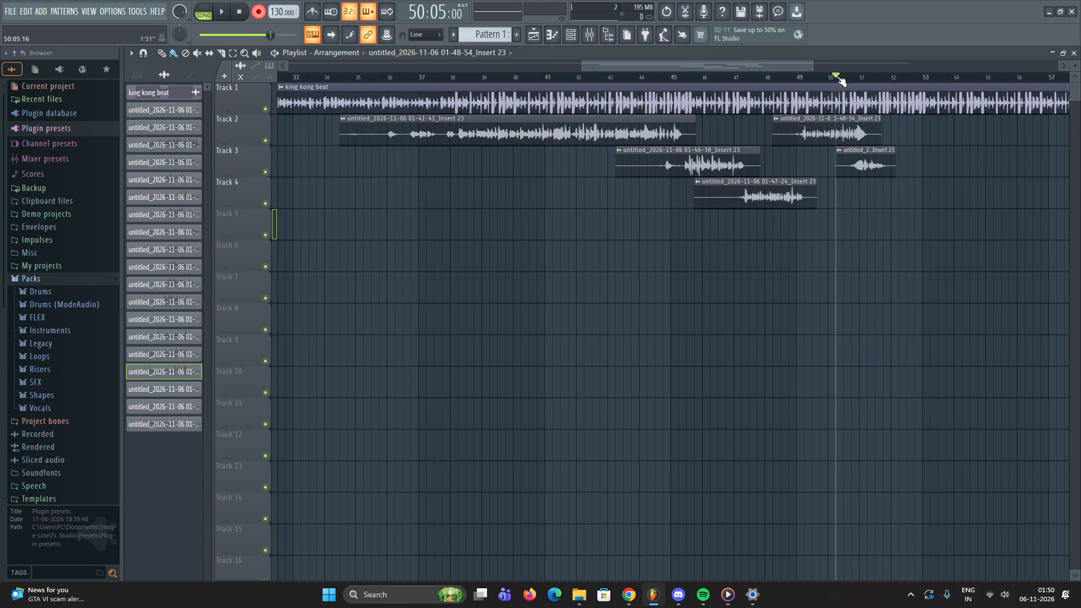
{"action": "right_click", "coordinate": [861, 164]}
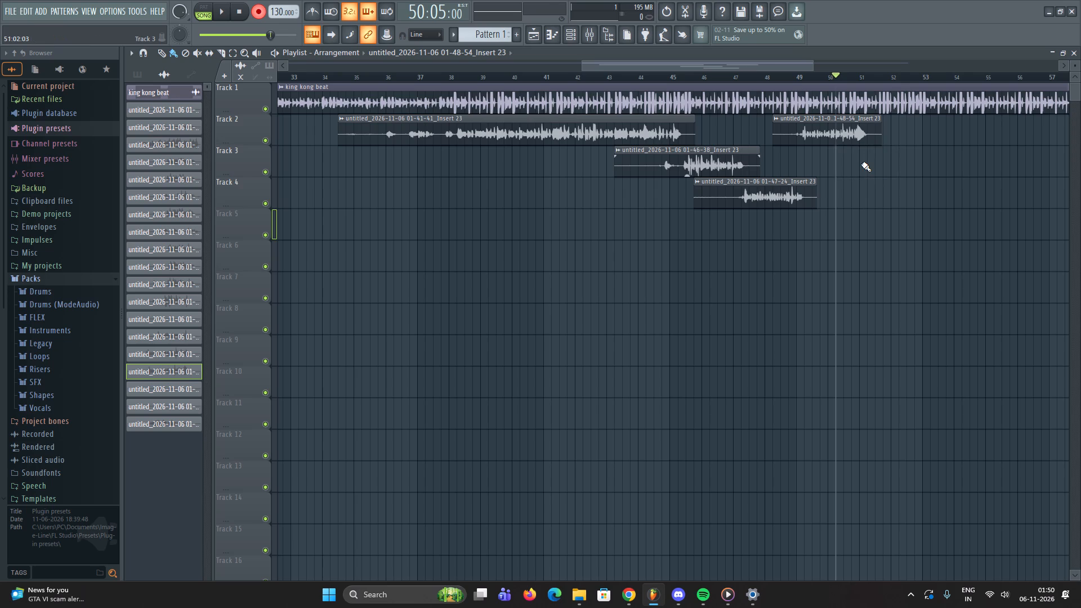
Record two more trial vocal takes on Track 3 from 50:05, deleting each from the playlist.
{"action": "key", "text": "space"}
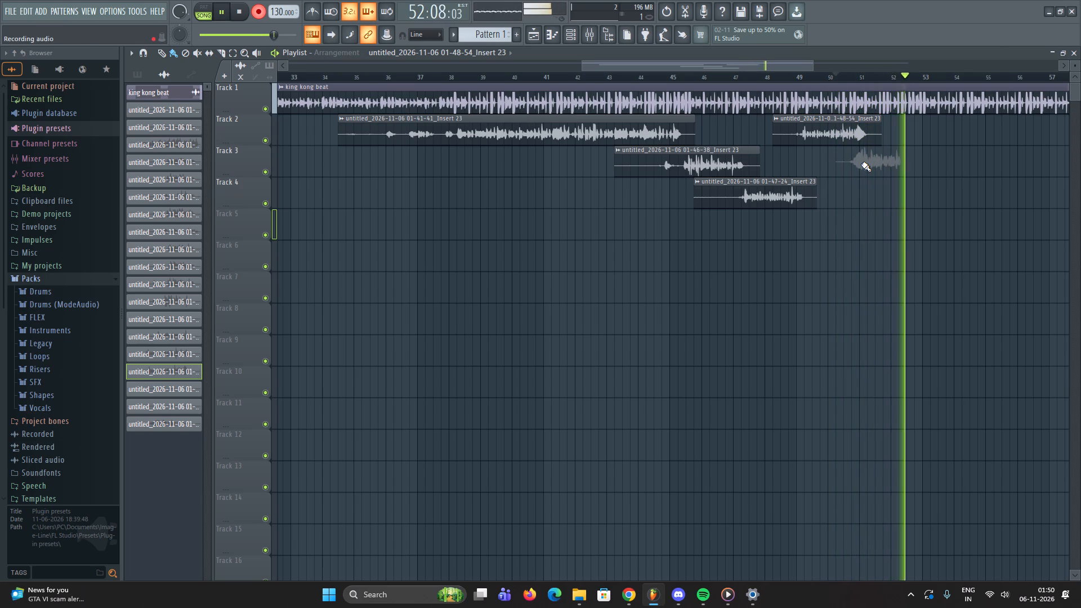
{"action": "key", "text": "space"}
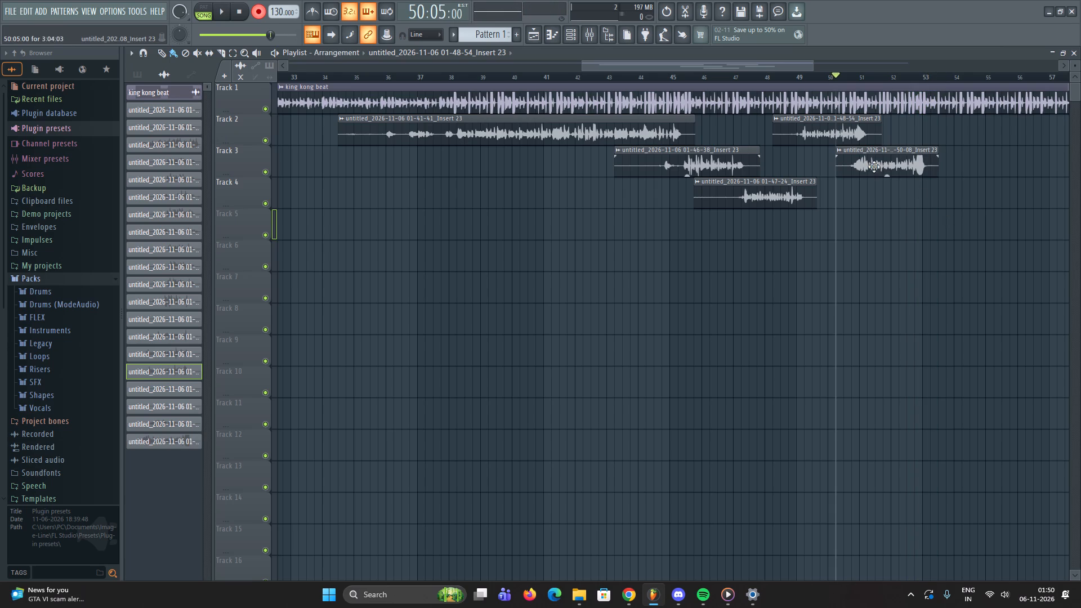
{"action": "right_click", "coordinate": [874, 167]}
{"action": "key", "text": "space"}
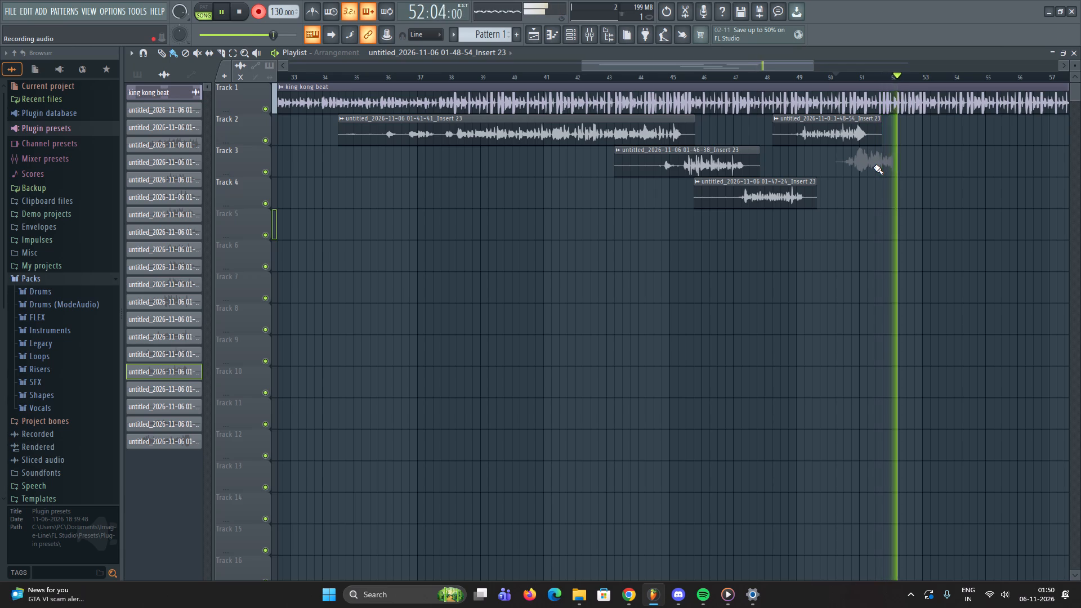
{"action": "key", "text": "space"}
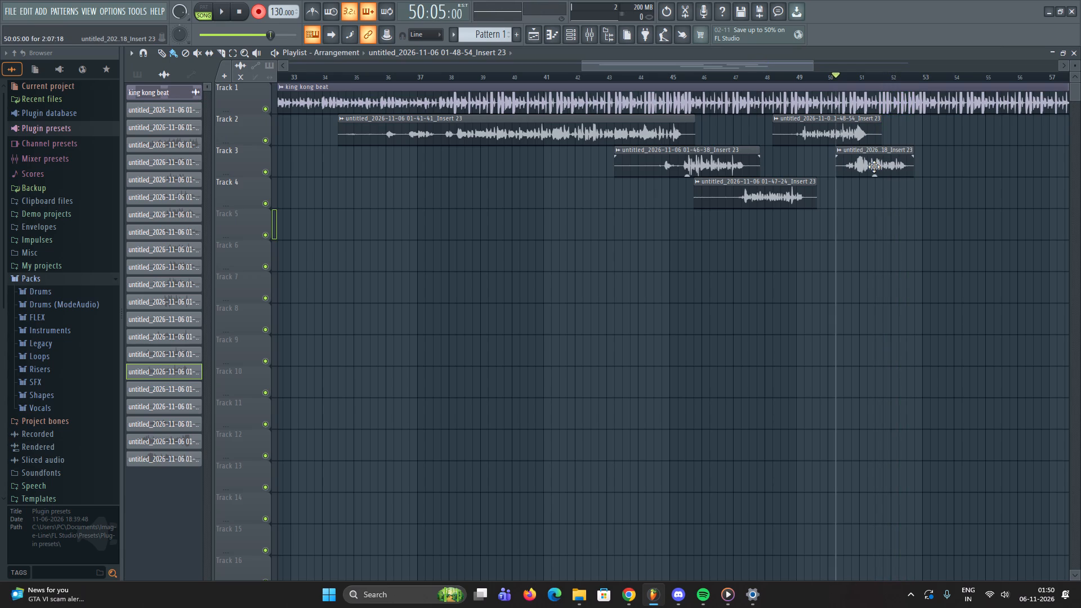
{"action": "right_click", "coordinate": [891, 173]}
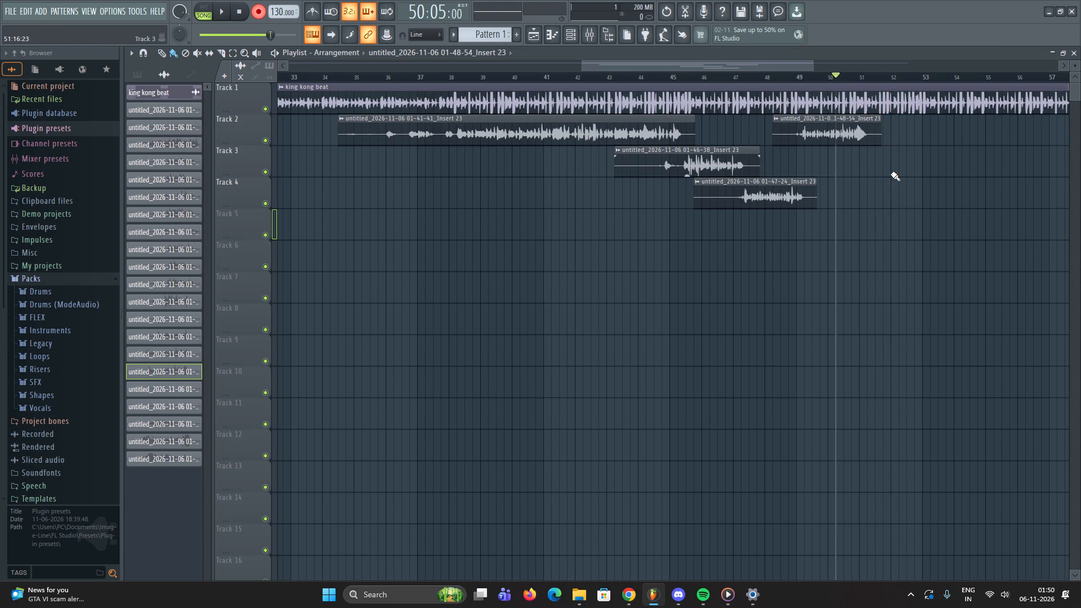
Record another vocal take on Track 3 from 50:05 to about bar 53.
{"action": "key", "text": "space"}
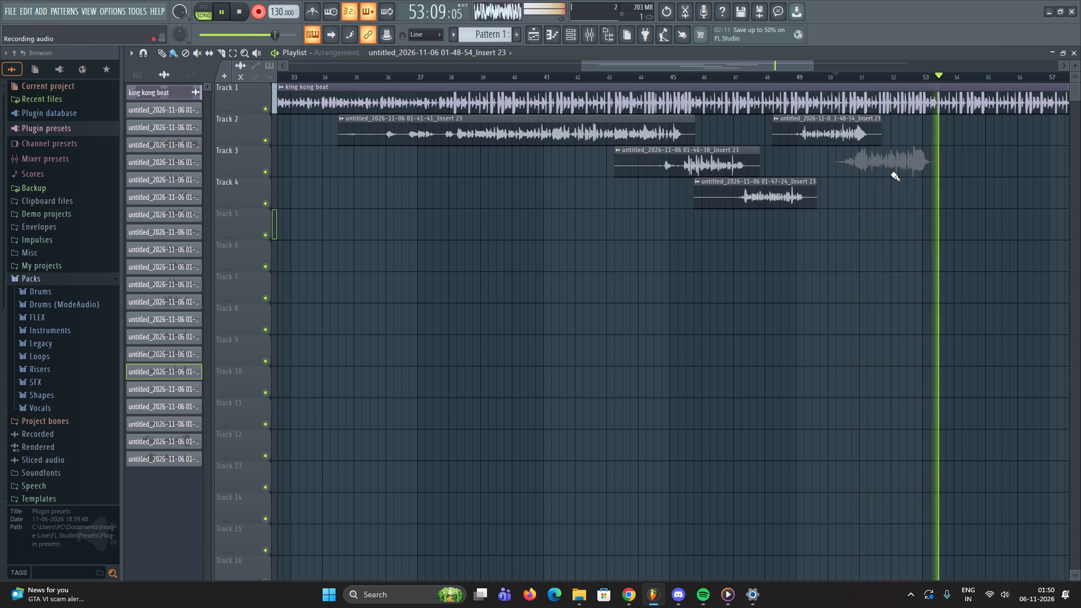
{"action": "key", "text": "space"}
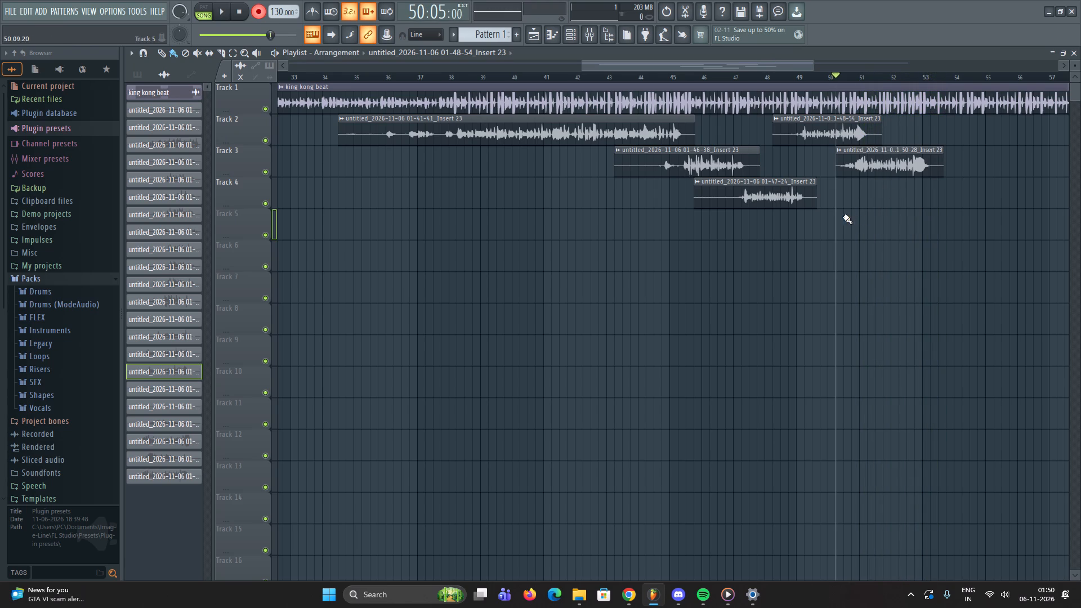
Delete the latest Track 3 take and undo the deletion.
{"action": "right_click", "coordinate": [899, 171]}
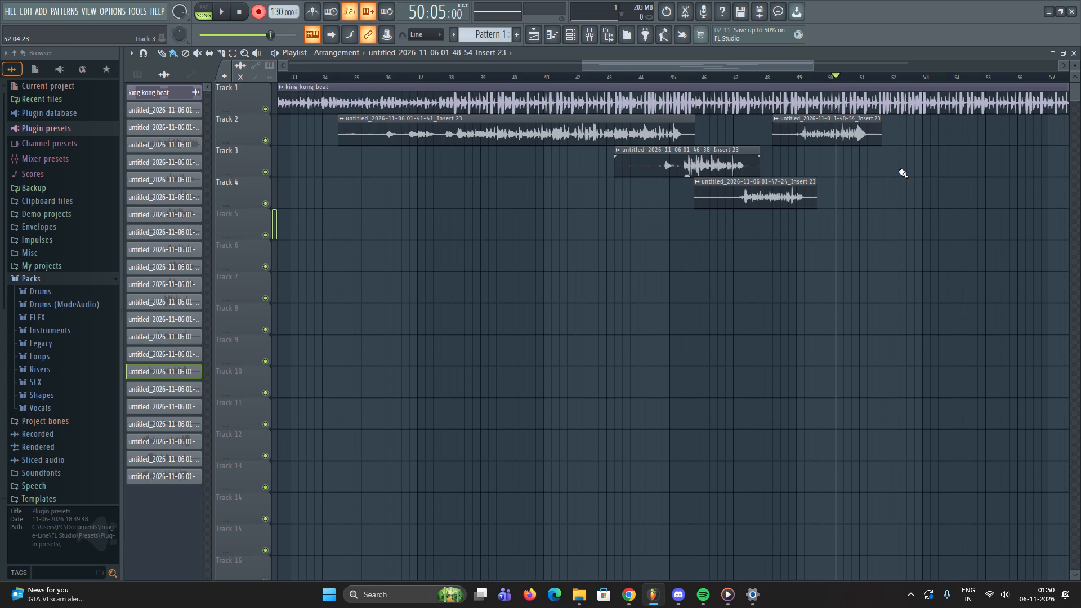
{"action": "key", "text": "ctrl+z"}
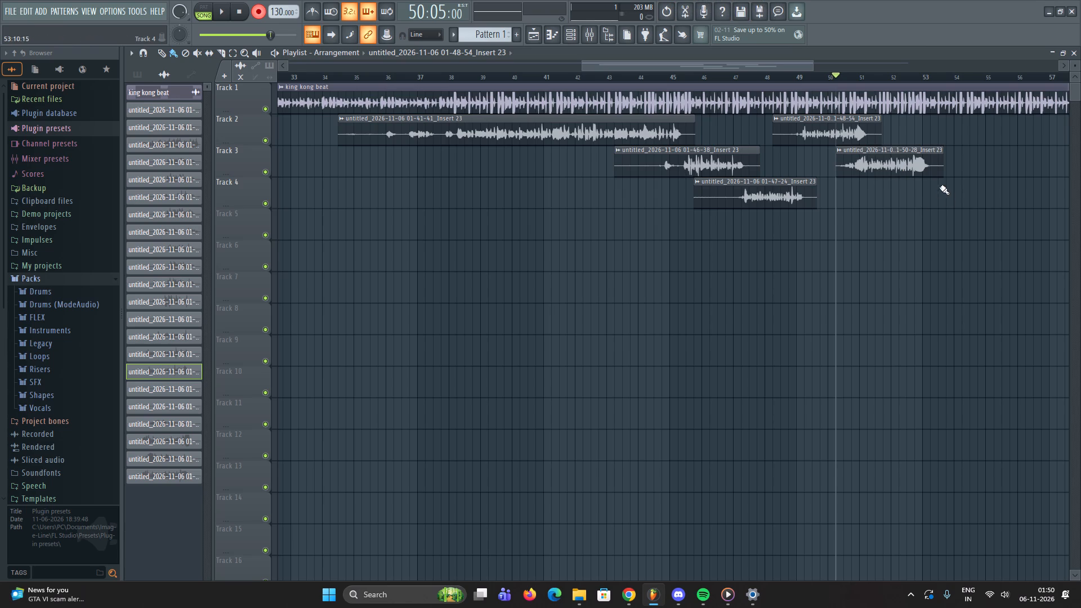
Normalize the Track 3 vocal take that starts at 50:05.
{"action": "double_click", "coordinate": [874, 165]}
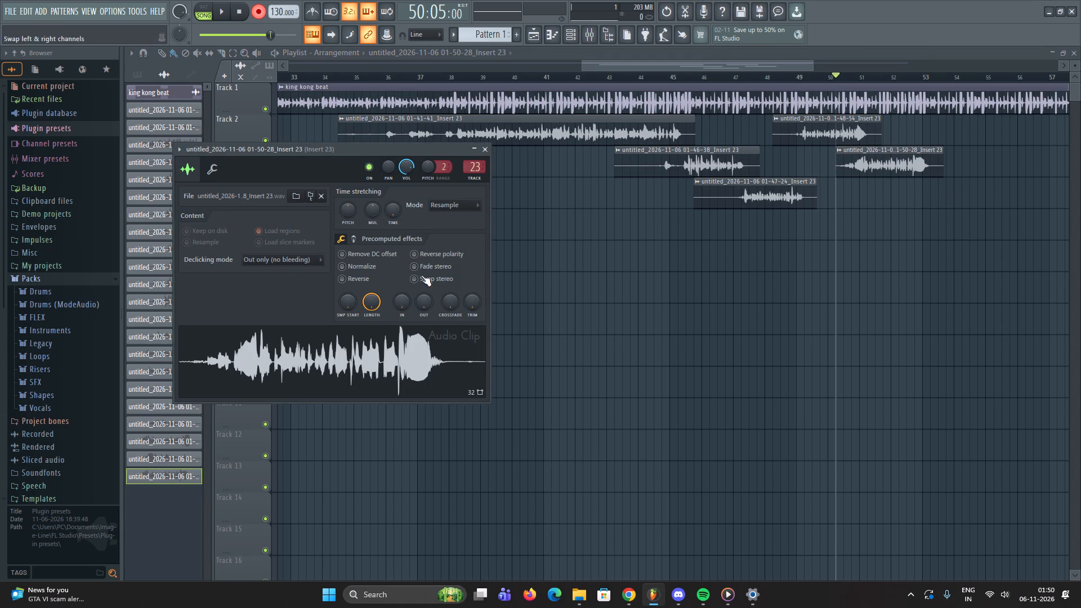
{"action": "left_click", "coordinate": [342, 261]}
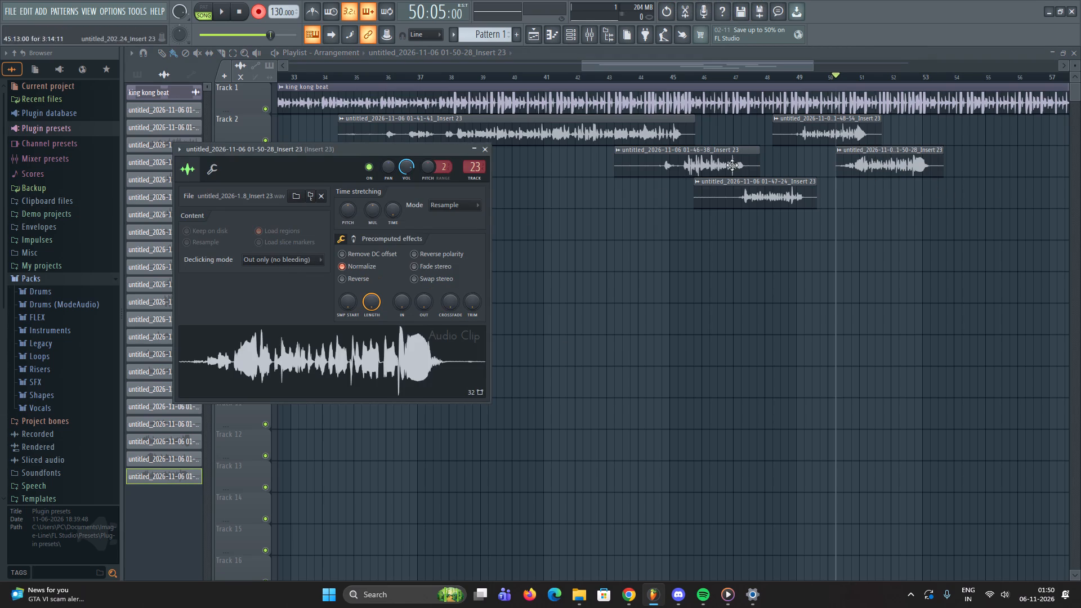
Play back from 50:05 to check the normalized take, close its clip settings, and delete the blank clip recorded on Track 4.
{"action": "key", "text": "space"}
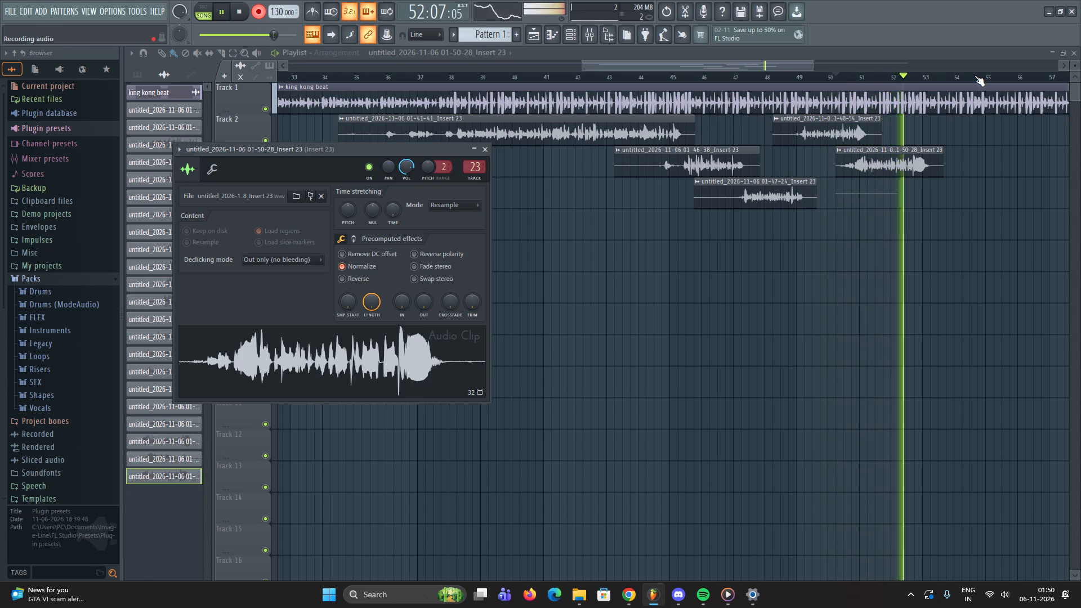
{"action": "key", "text": "space"}
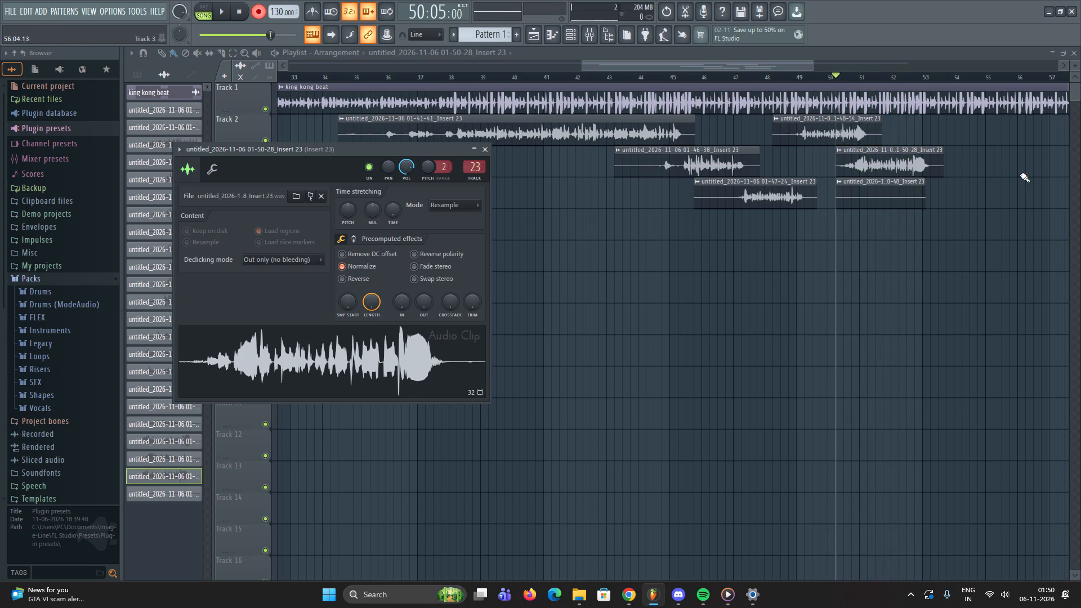
{"action": "left_click", "coordinate": [481, 153]}
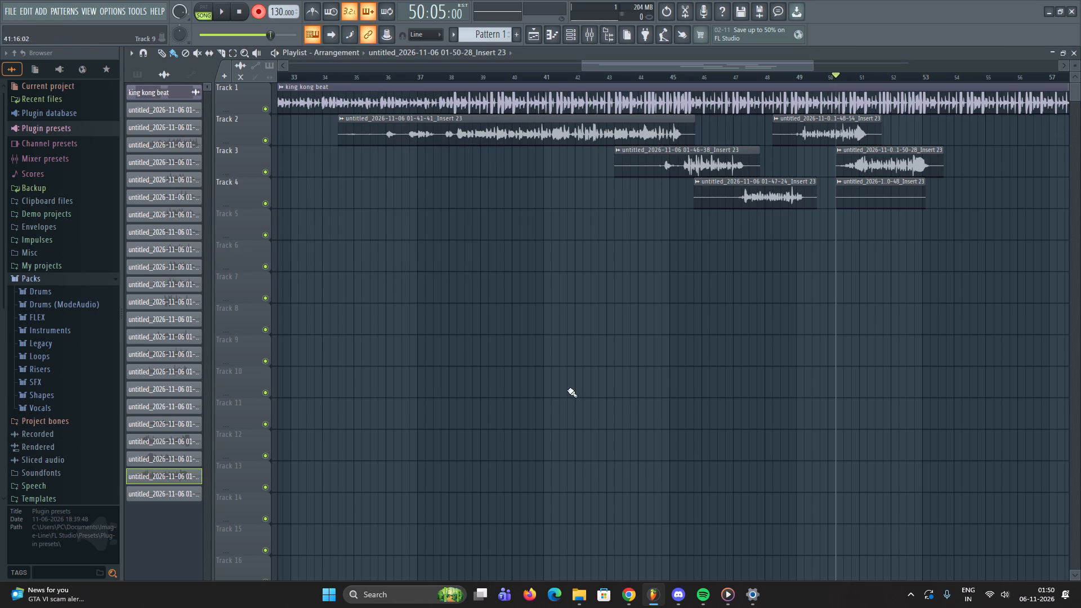
{"action": "right_click", "coordinate": [891, 212]}
{"action": "right_click", "coordinate": [889, 204]}
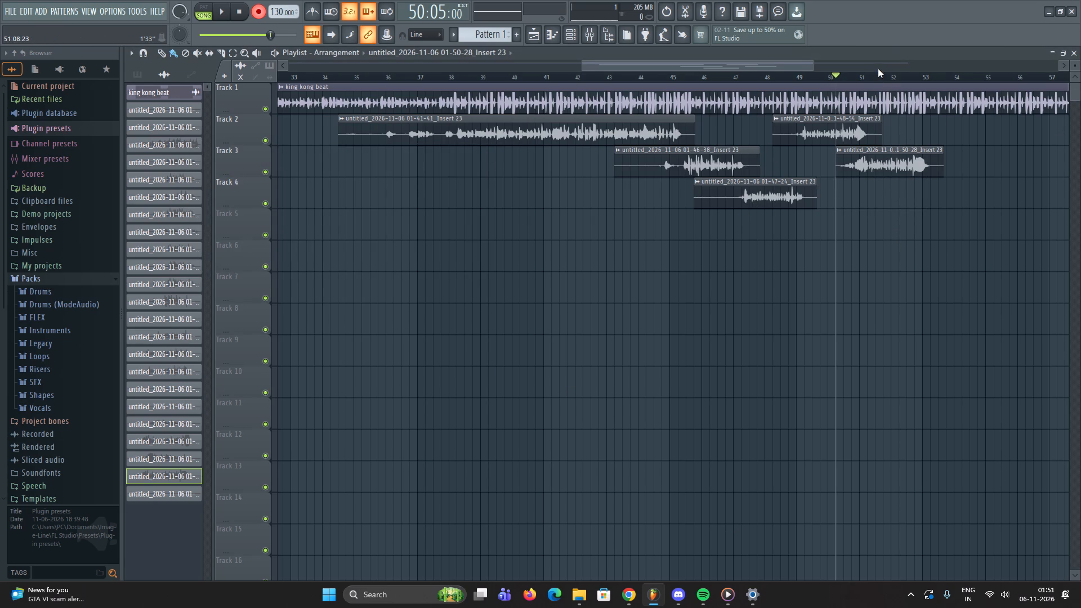
Move the playhead to 52:01, record a trial vocal take on Track 2, and delete it from the playlist.
{"action": "left_click", "coordinate": [878, 69]}
{"action": "left_click", "coordinate": [878, 74]}
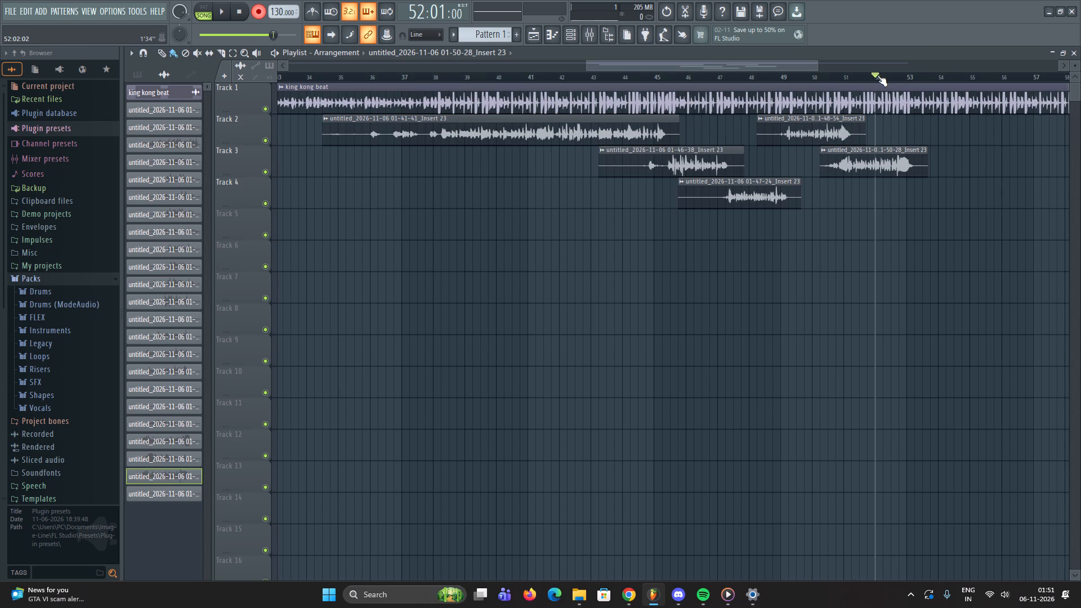
{"action": "key", "text": "space"}
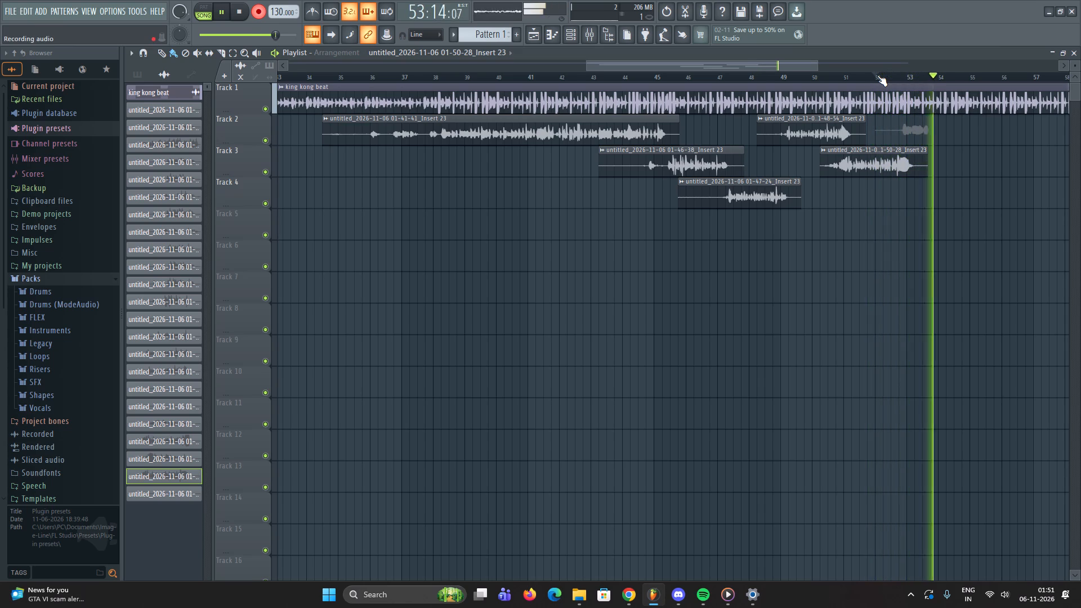
{"action": "key", "text": "space"}
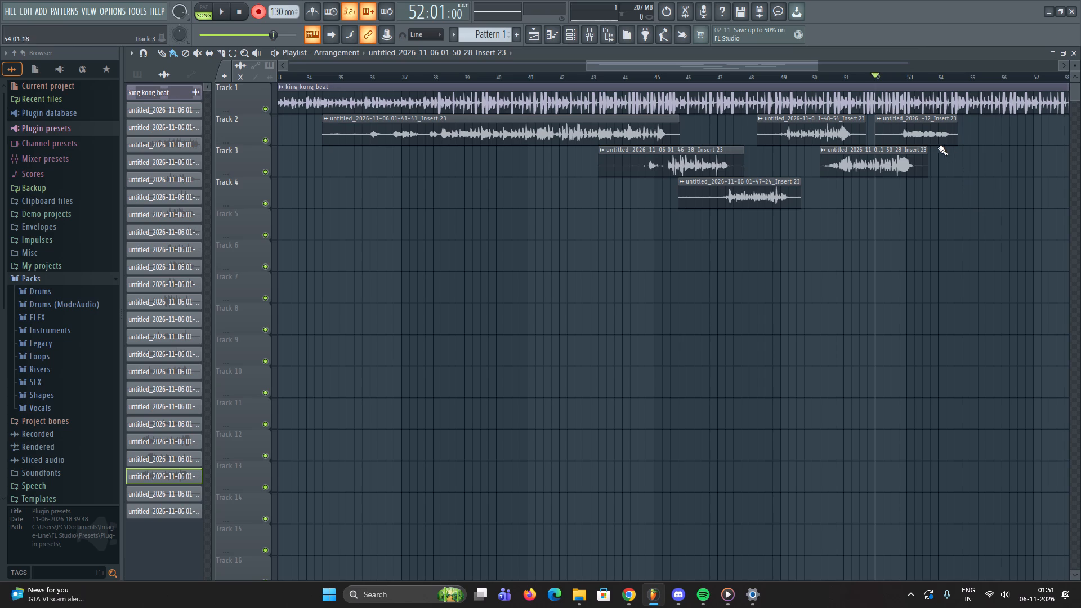
{"action": "right_click", "coordinate": [922, 136]}
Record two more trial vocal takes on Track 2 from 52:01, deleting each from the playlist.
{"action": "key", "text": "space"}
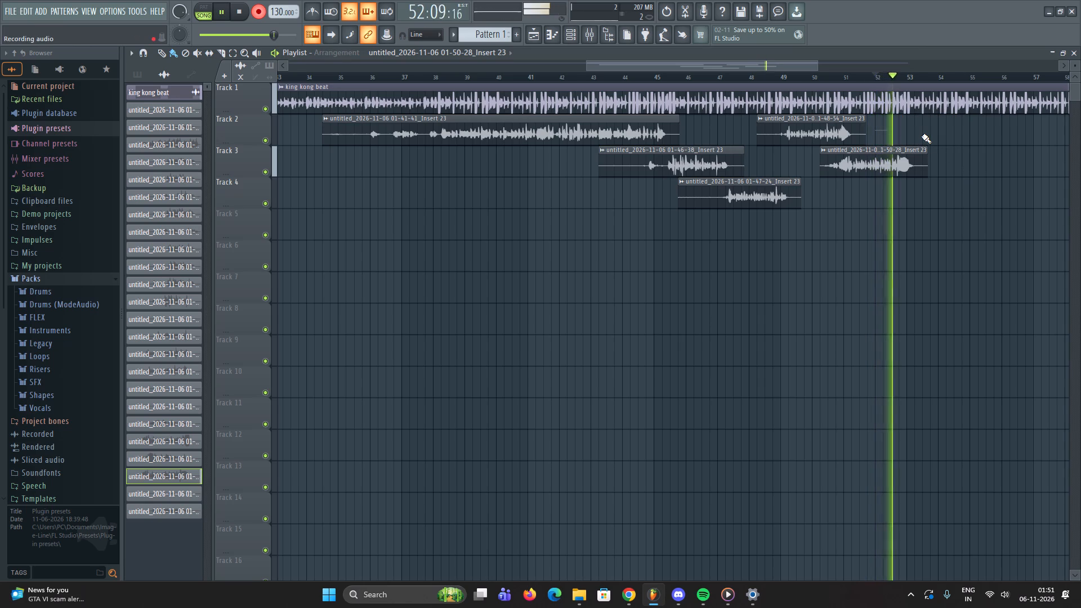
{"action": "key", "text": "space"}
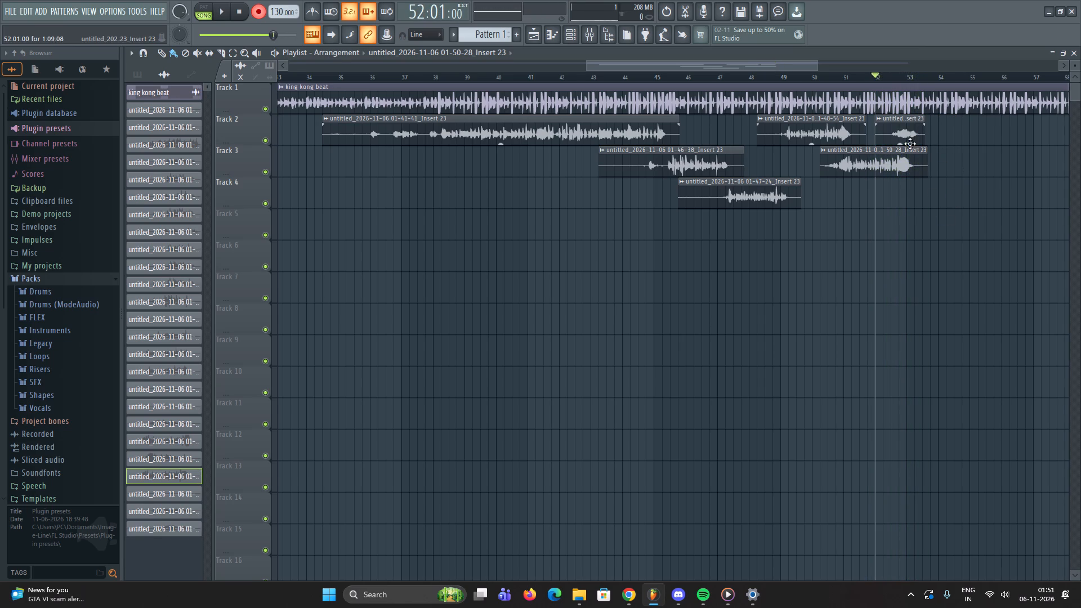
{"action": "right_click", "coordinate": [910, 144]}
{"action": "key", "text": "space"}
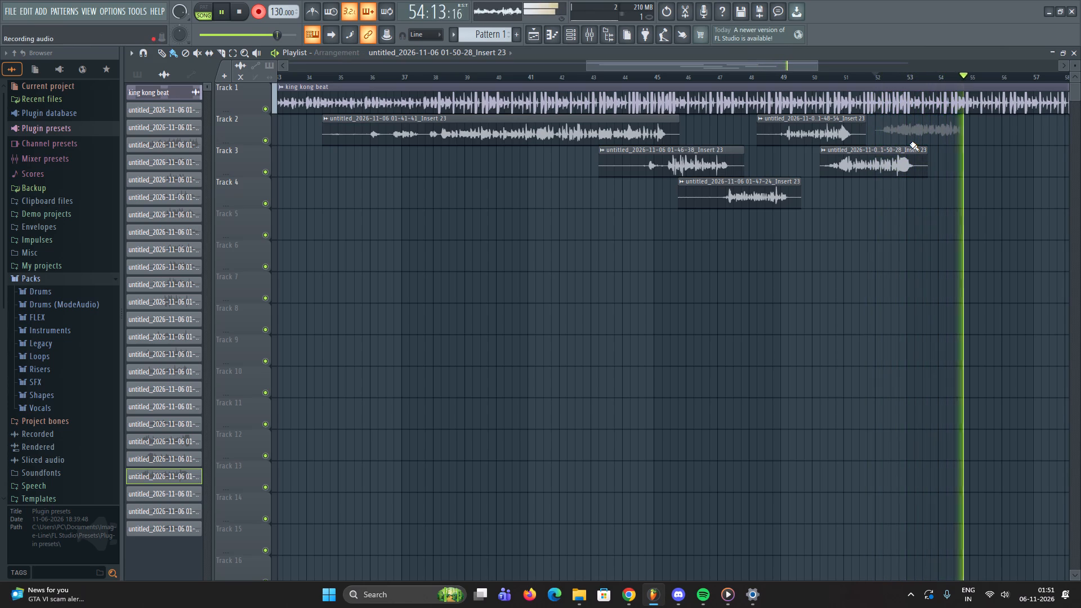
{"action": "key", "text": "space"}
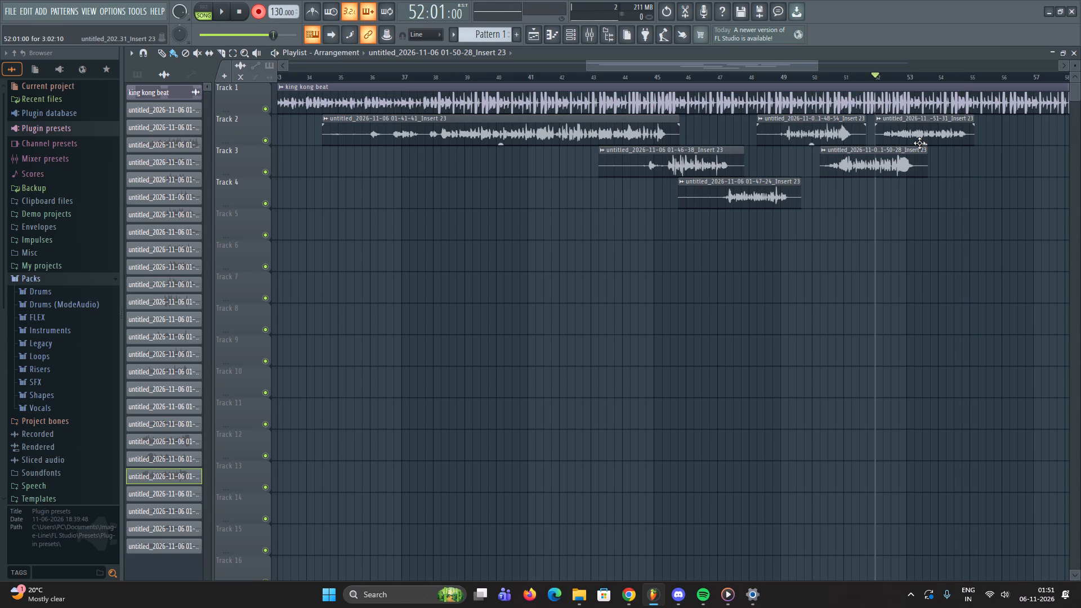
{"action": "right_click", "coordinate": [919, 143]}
Record another vocal take on Track 2 from 52:01 to about bar 55.
{"action": "key", "text": "space"}
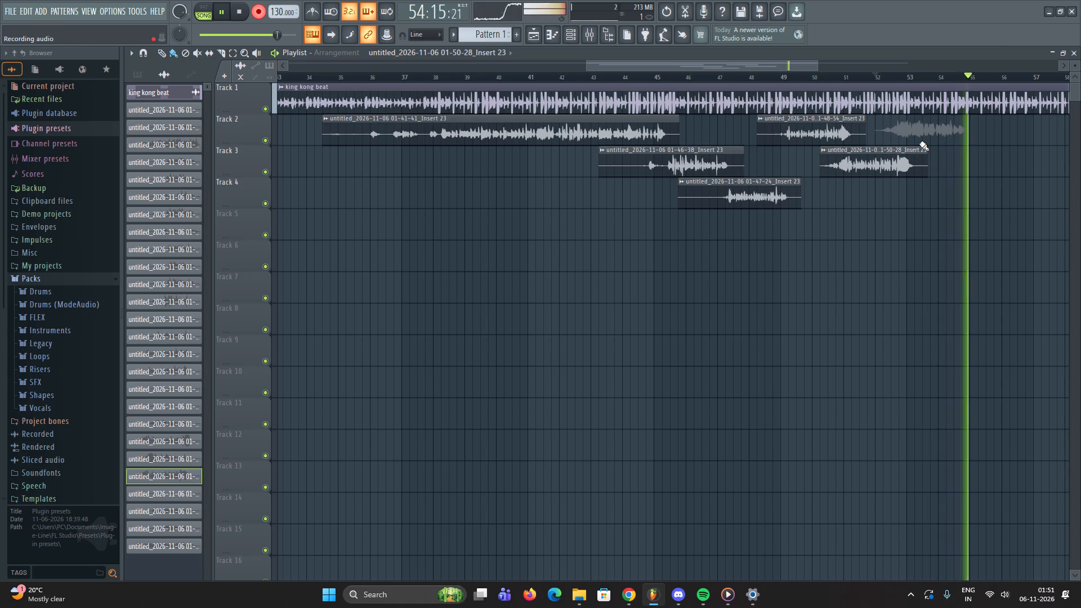
{"action": "key", "text": "space"}
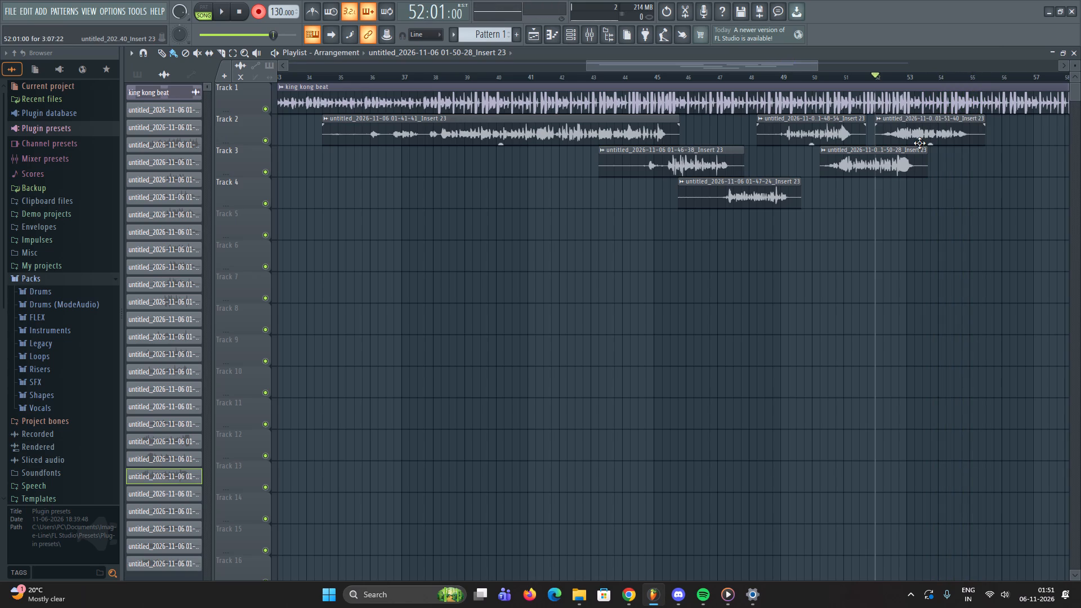
Normalize the new Track 2 vocal take at 52:01, leaving it unreversed.
{"action": "double_click", "coordinate": [919, 143]}
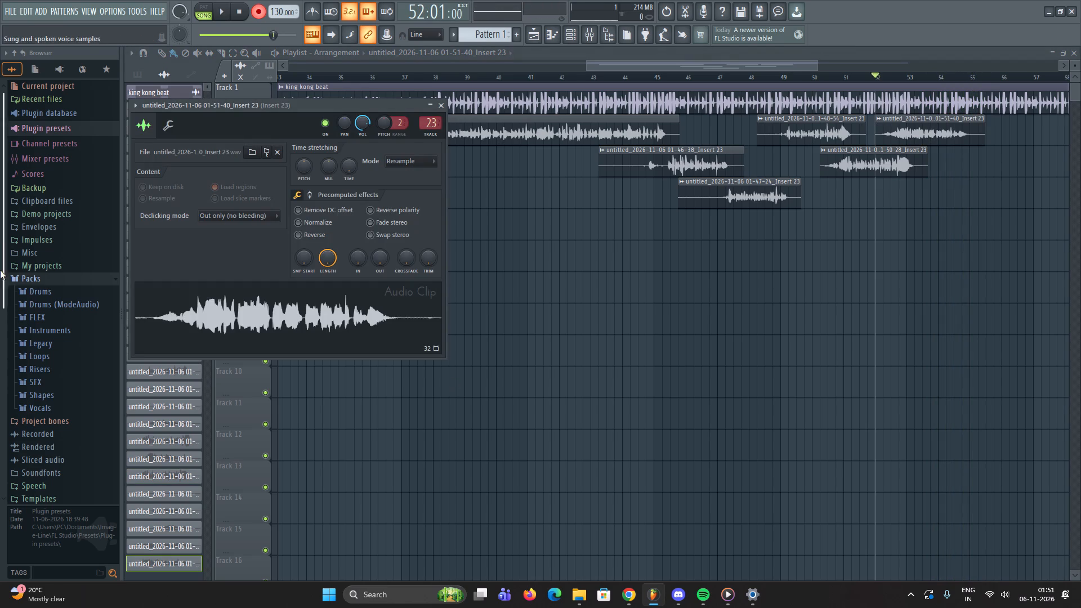
{"action": "left_click", "coordinate": [296, 229]}
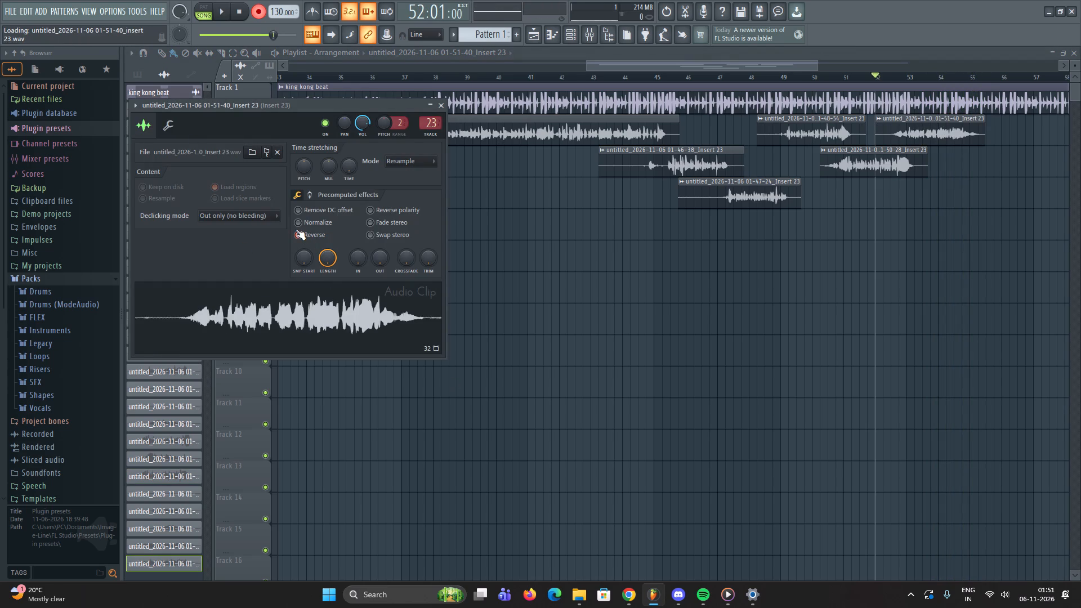
{"action": "left_click", "coordinate": [296, 236]}
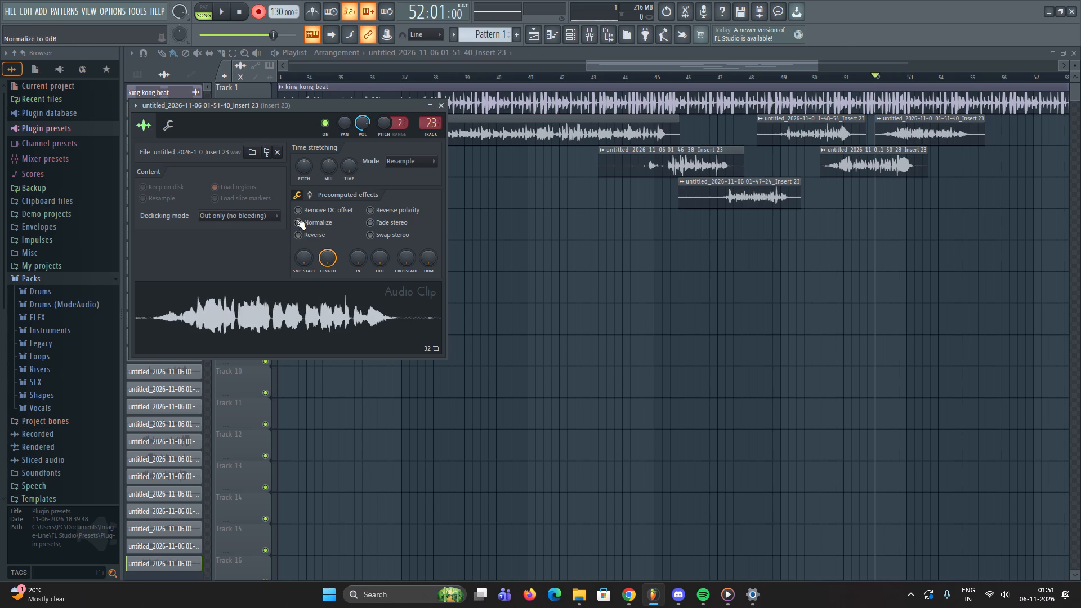
{"action": "left_click", "coordinate": [296, 219]}
Play back from 52:01 to check the normalized take, close its clip settings, and delete the blank clip recorded on Track 4.
{"action": "key", "text": "space"}
{"action": "key", "text": "space"}
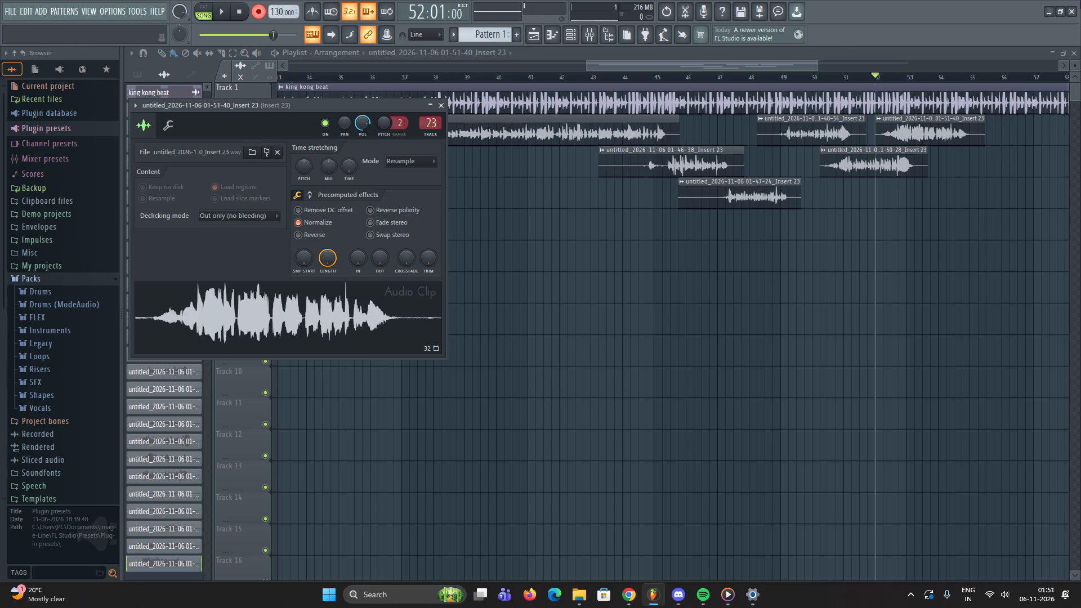
{"action": "key", "text": "space"}
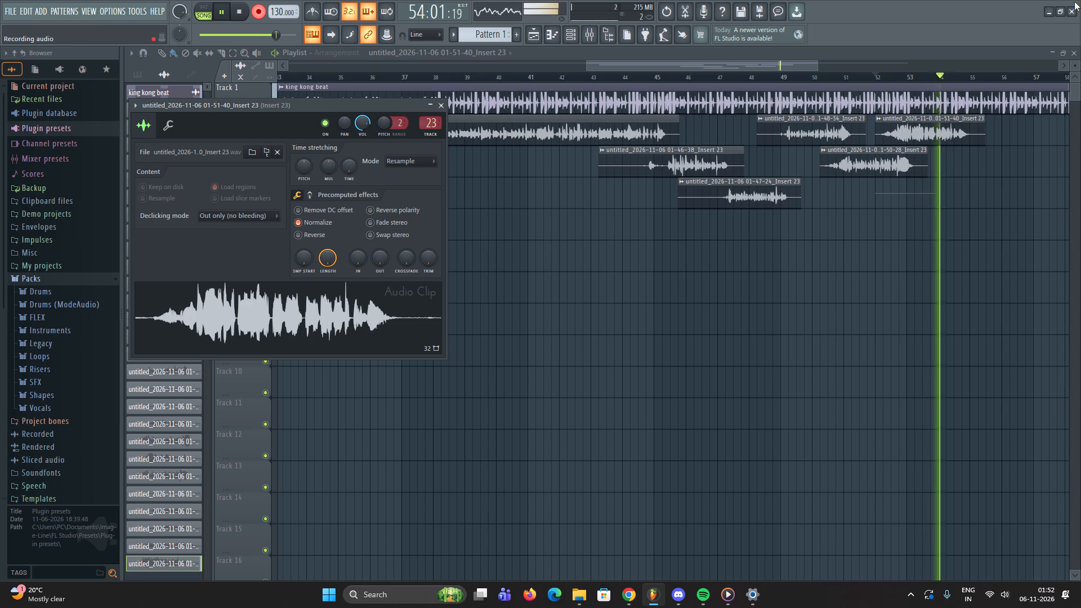
{"action": "key", "text": "space"}
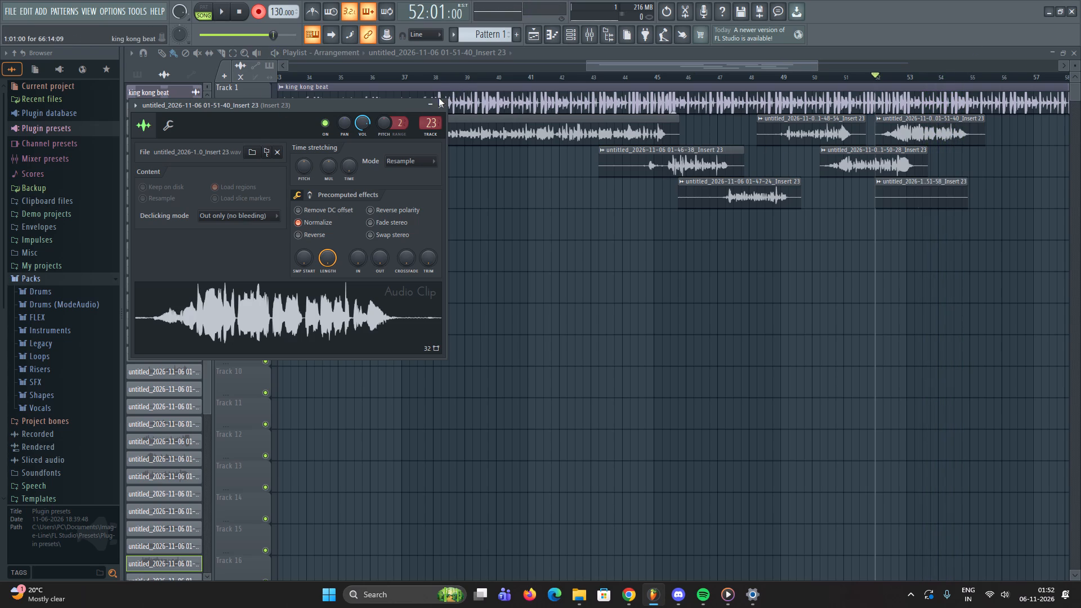
{"action": "left_click", "coordinate": [752, 313]}
{"action": "right_click", "coordinate": [792, 326]}
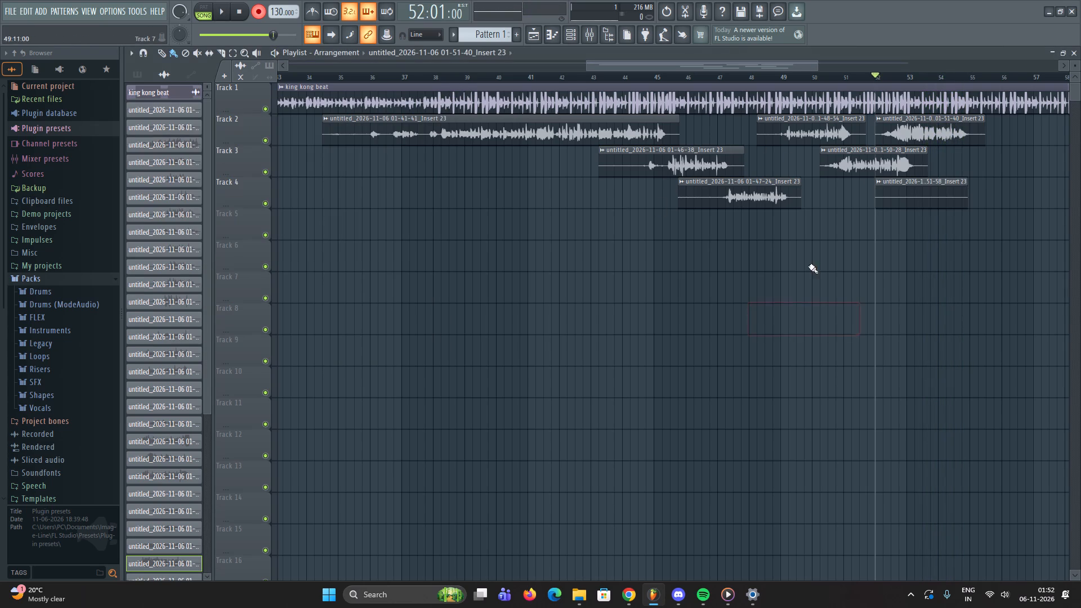
{"action": "right_click", "coordinate": [940, 190]}
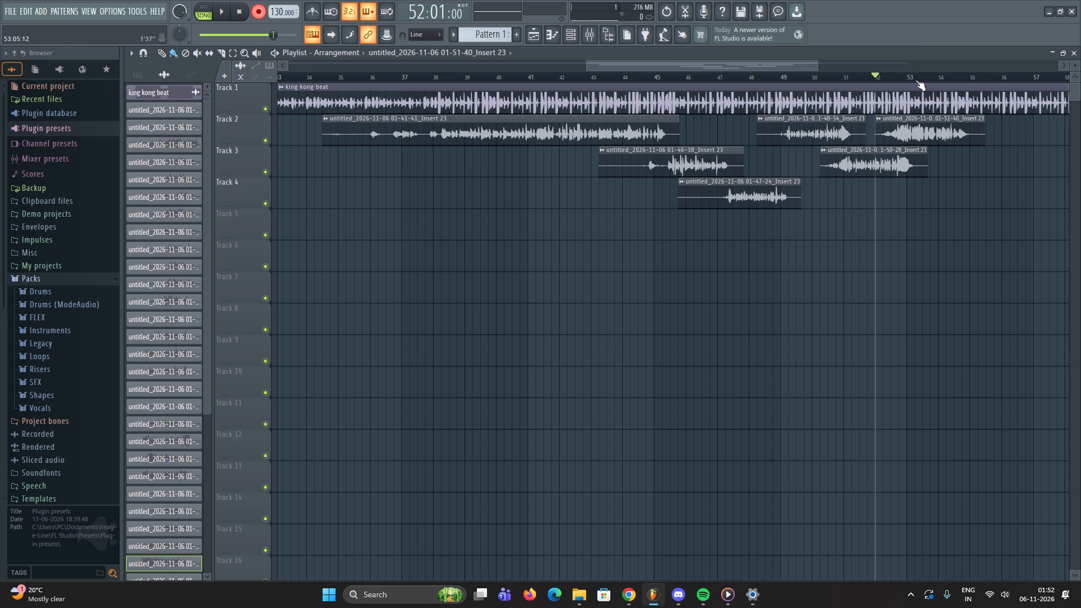
Move the playhead to 53:09, record a trial vocal take on Track 4, and delete it from the playlist.
{"action": "left_click", "coordinate": [920, 75]}
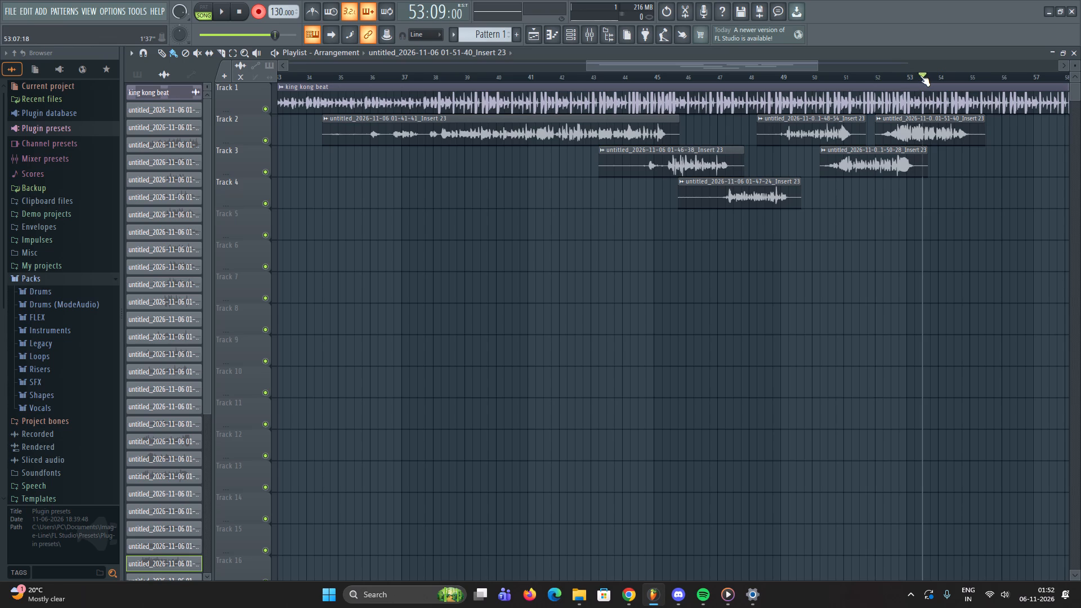
{"action": "key", "text": "space"}
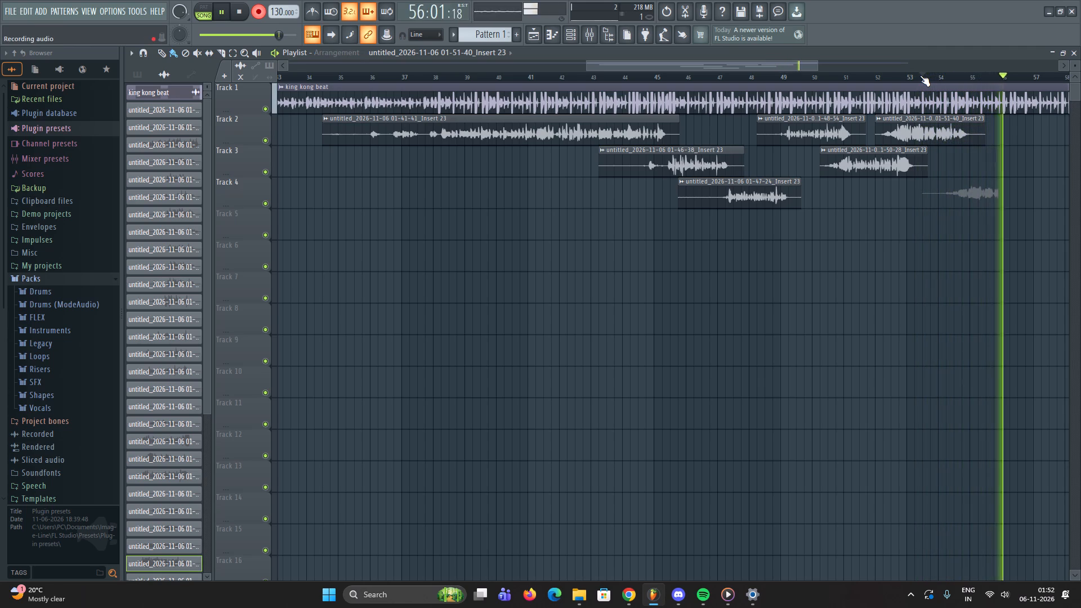
{"action": "key", "text": "space"}
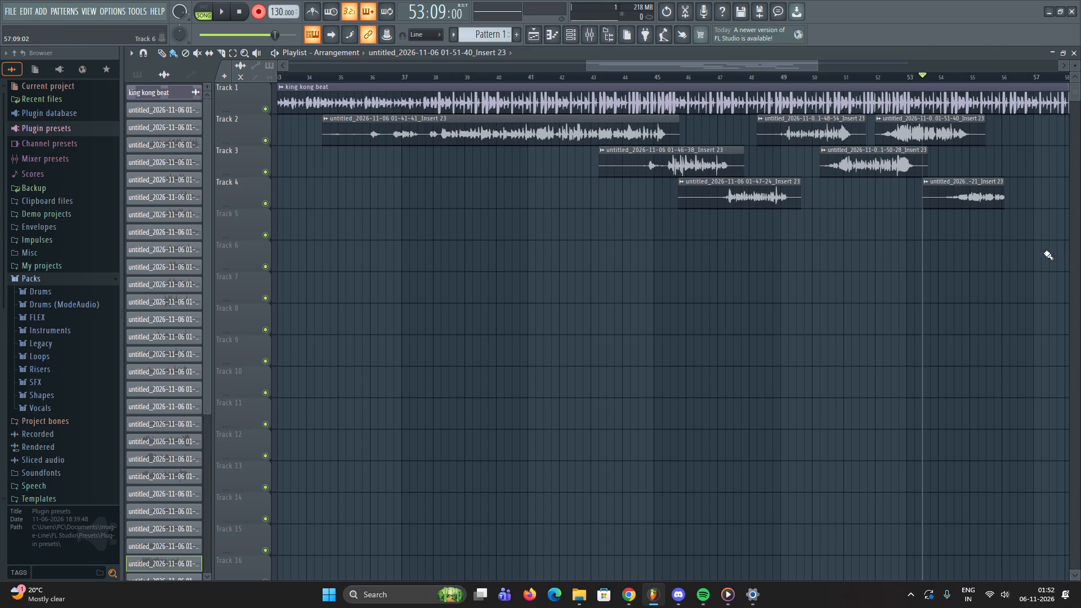
{"action": "right_click", "coordinate": [961, 184]}
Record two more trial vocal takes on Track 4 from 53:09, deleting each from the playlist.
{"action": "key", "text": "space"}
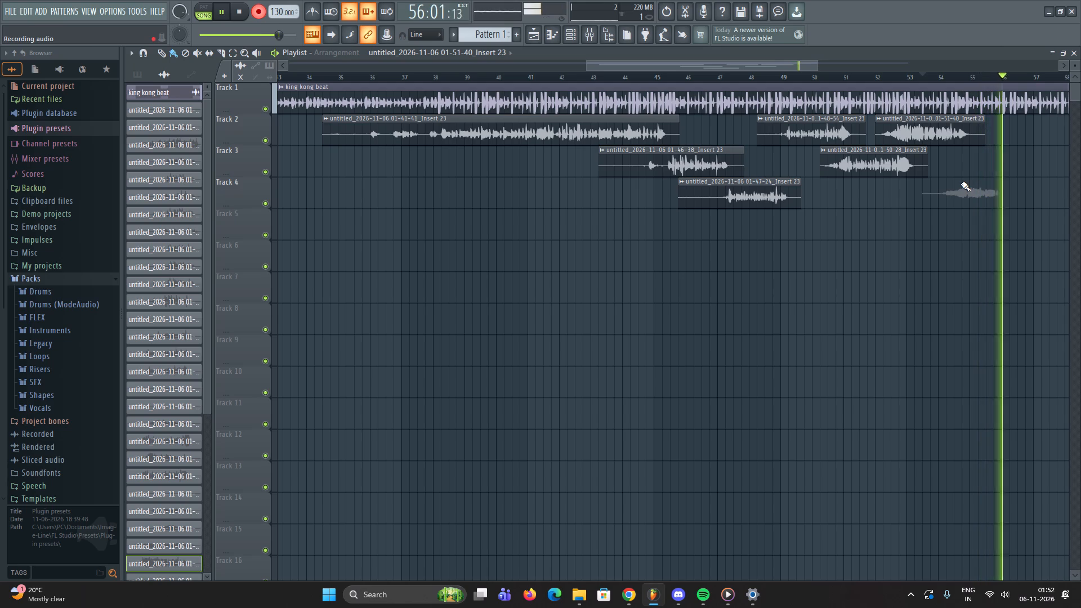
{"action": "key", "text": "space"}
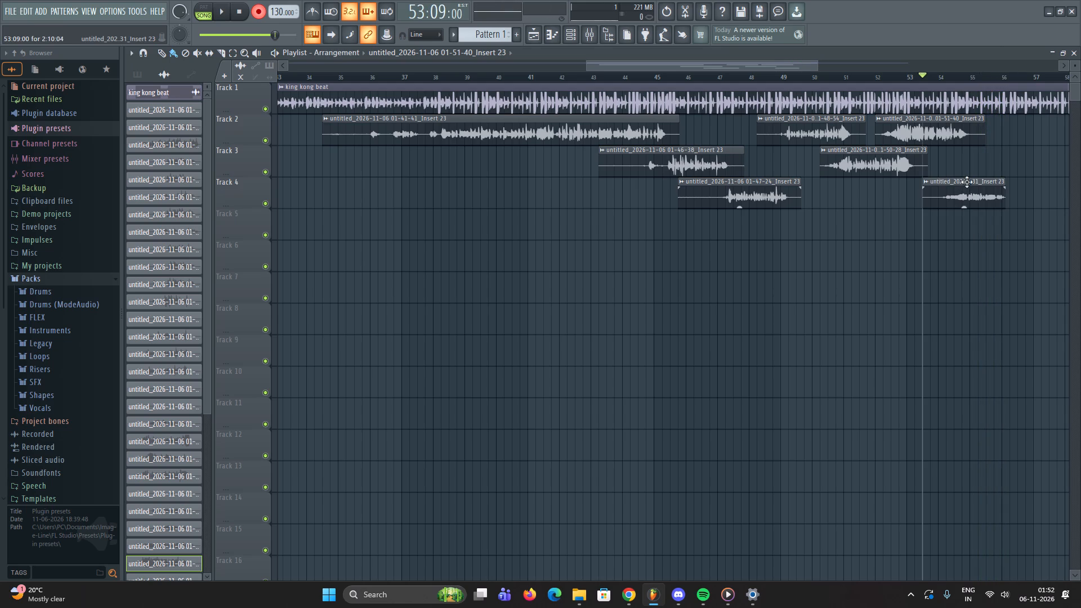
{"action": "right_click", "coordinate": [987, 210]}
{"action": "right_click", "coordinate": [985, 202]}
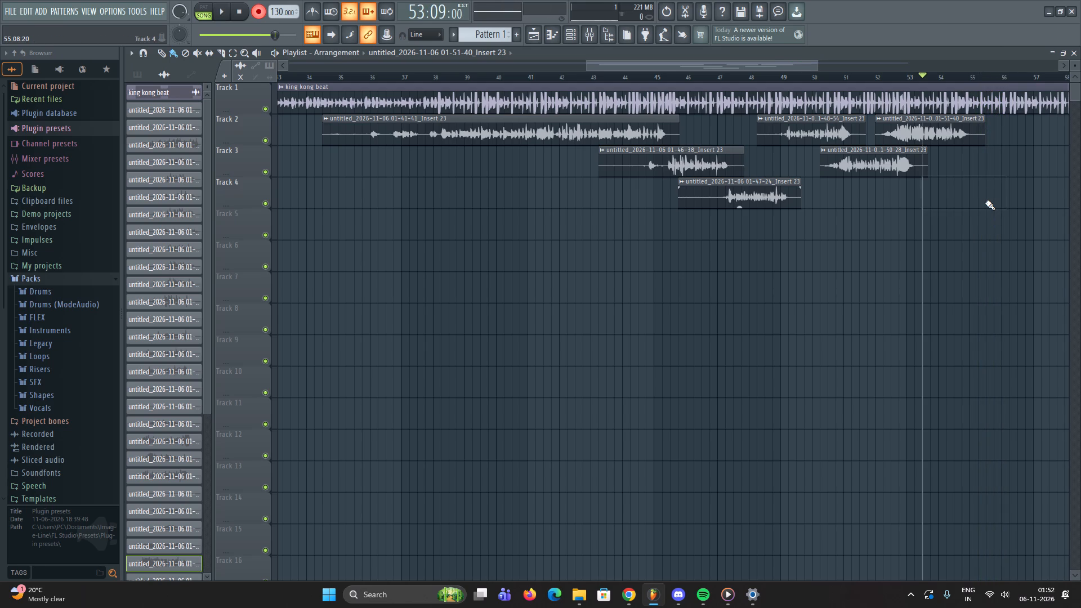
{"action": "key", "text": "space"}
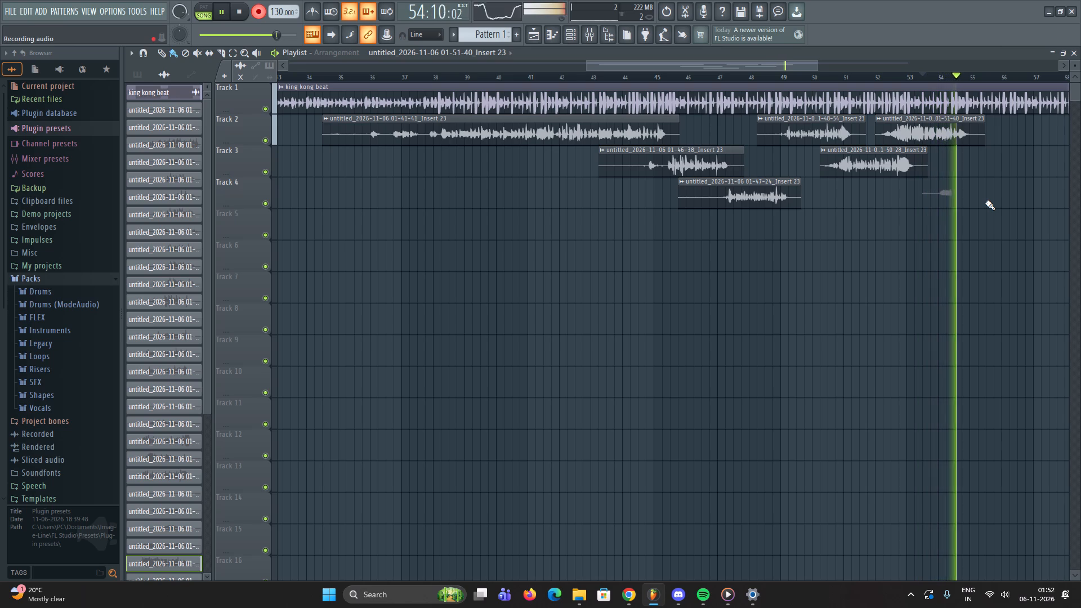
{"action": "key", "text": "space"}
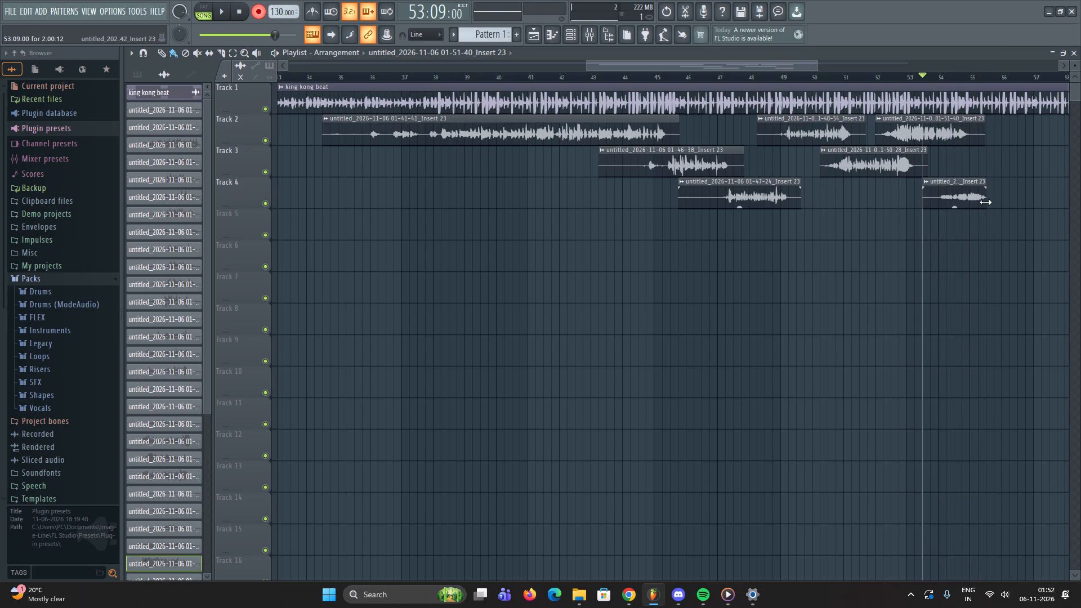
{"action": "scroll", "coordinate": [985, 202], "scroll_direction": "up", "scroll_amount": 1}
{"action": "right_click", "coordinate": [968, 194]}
Record another vocal take on Track 4 from 53:09 to about bar 57.
{"action": "key", "text": "space"}
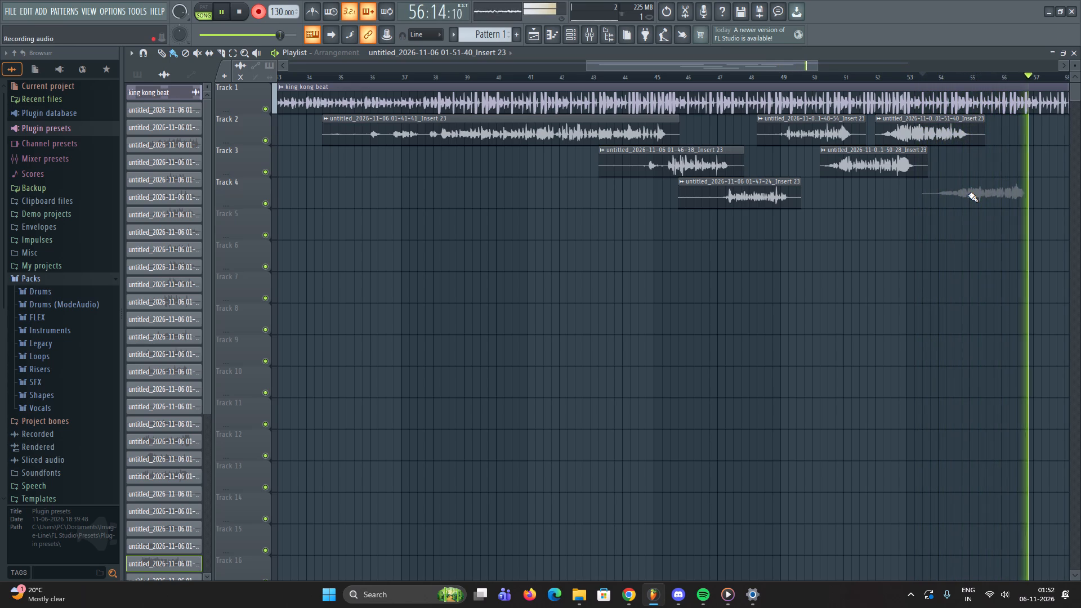
{"action": "key", "text": "space"}
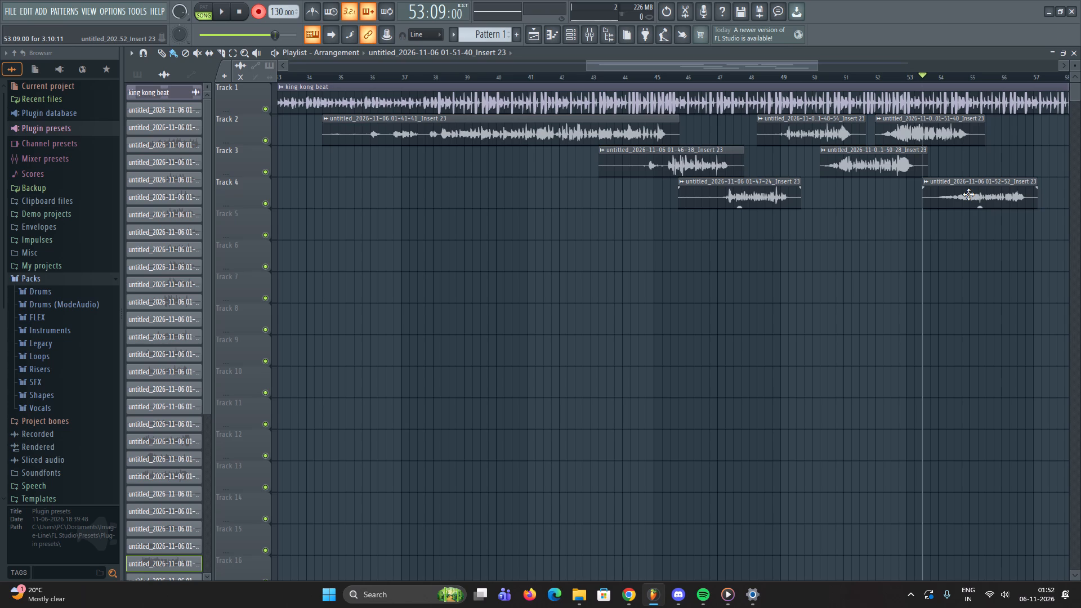
Normalize the newly recorded vocal clip on Track 4 that starts at 53:09.
{"action": "double_click", "coordinate": [968, 194]}
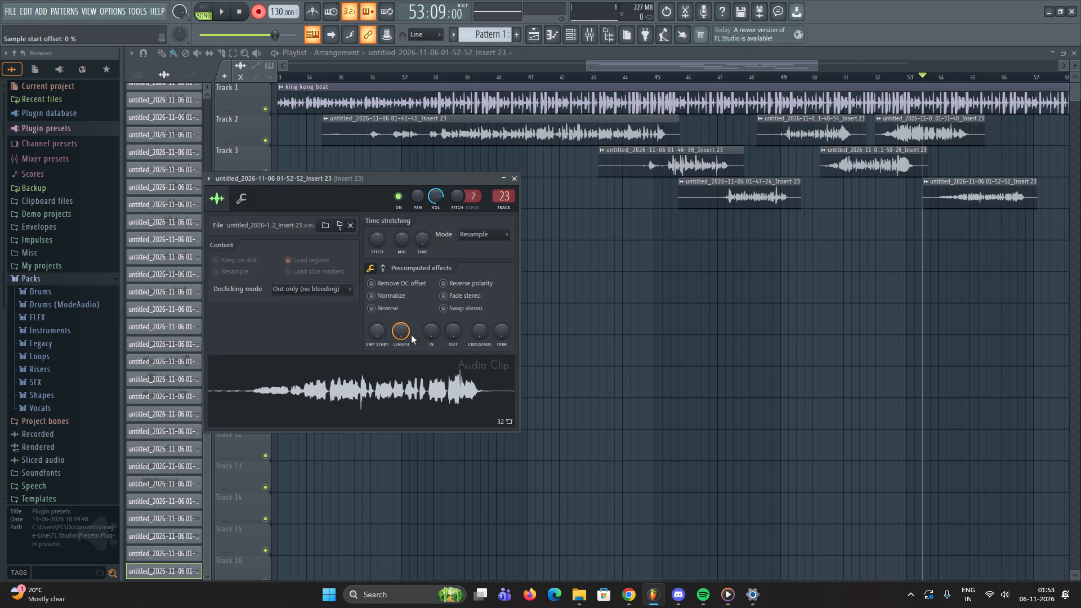
{"action": "left_click", "coordinate": [372, 300]}
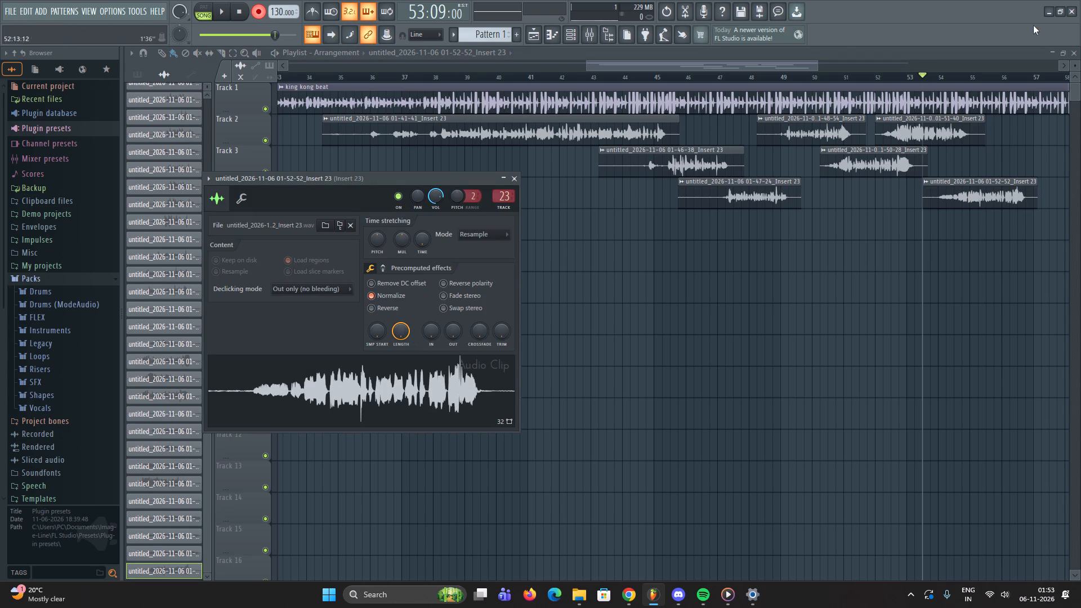
Play back from 53:09 to check the normalized take, close its clip settings, and delete the blank clip recorded on Track 5.
{"action": "key", "text": "space"}
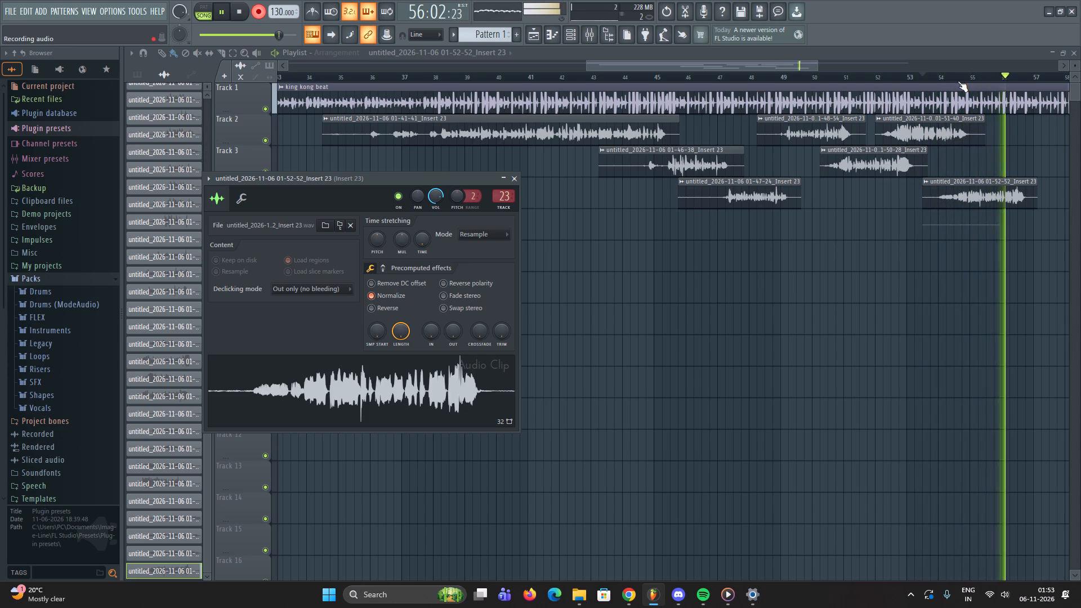
{"action": "key", "text": "space"}
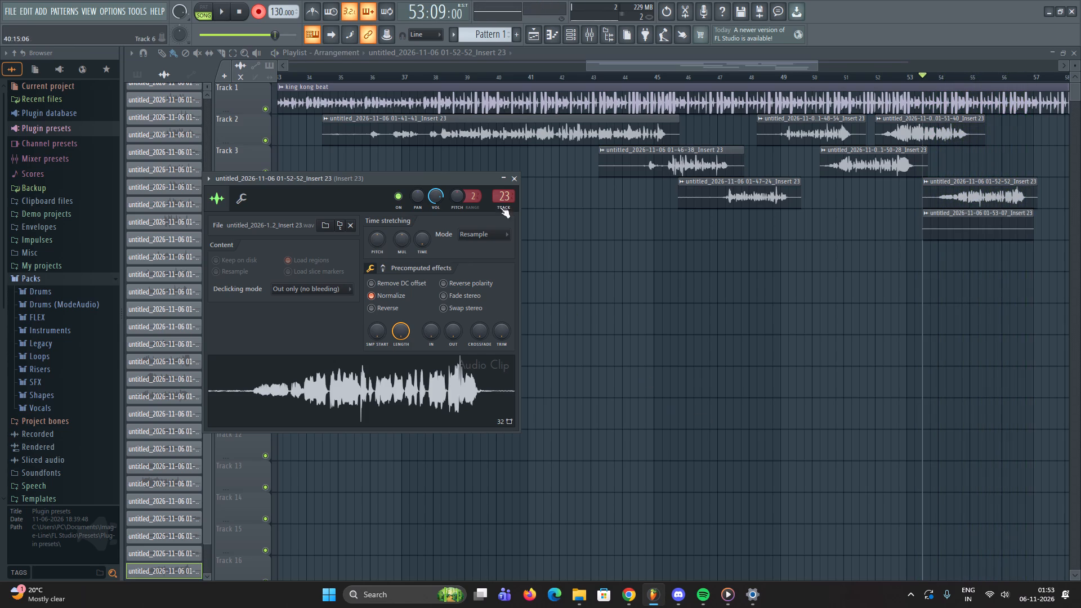
{"action": "left_click", "coordinate": [511, 177]}
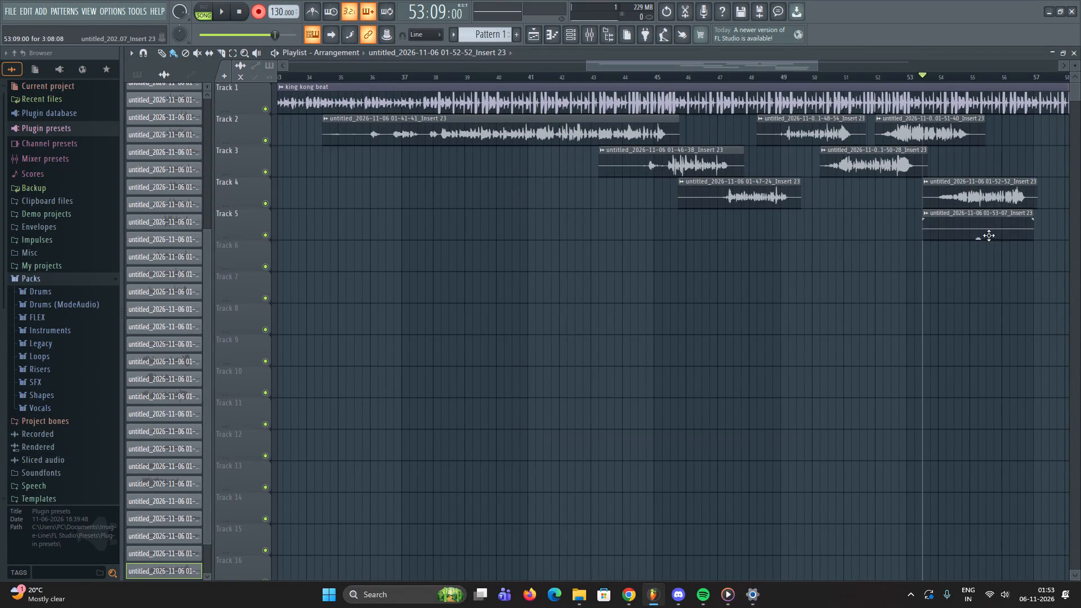
{"action": "right_click_drag", "start_coordinate": [989, 233], "coordinate": [989, 222]}
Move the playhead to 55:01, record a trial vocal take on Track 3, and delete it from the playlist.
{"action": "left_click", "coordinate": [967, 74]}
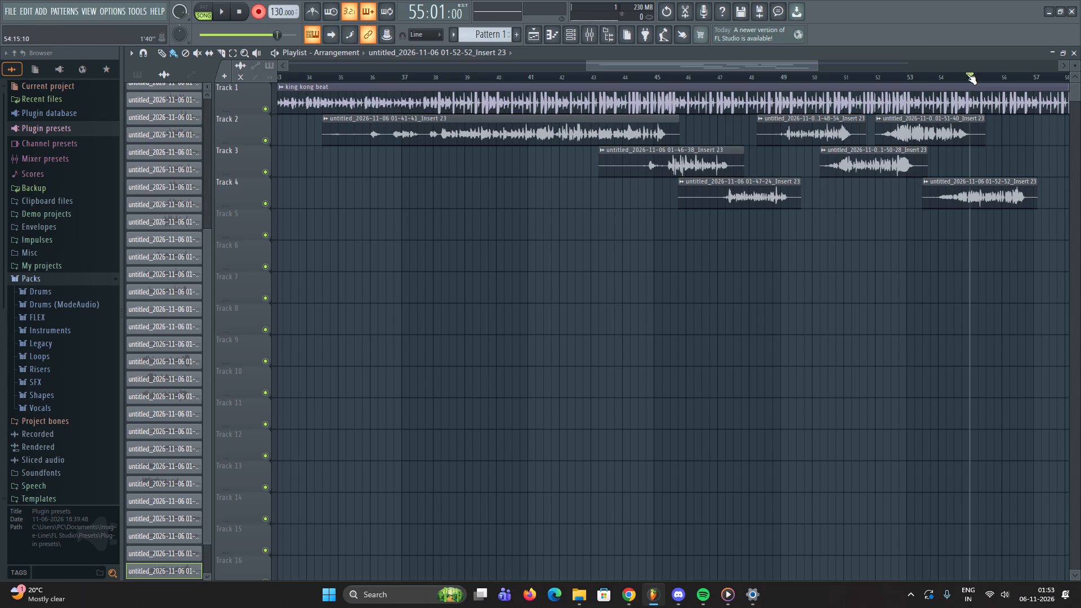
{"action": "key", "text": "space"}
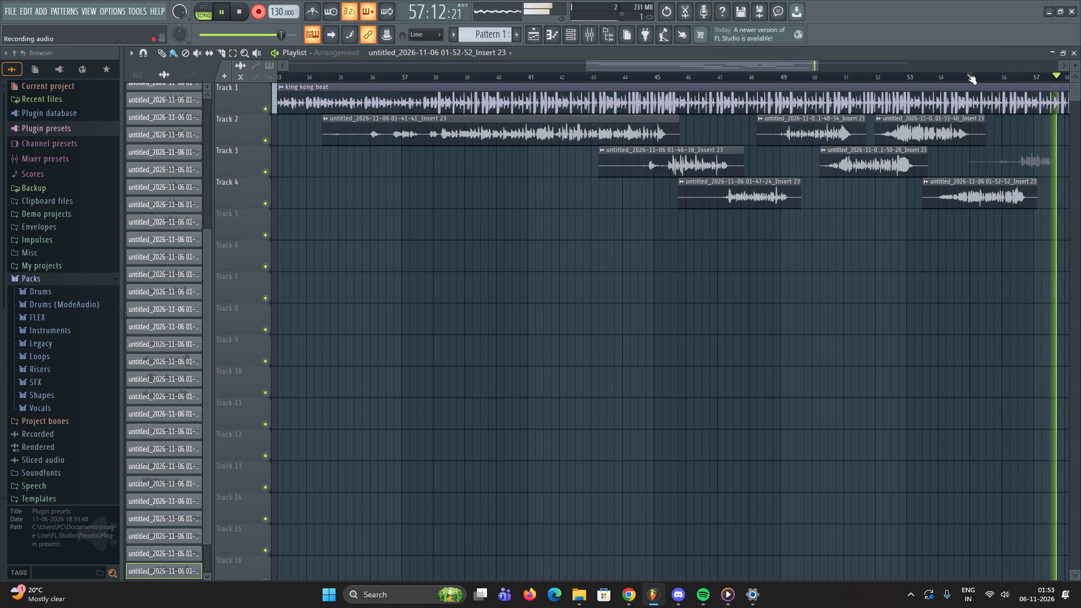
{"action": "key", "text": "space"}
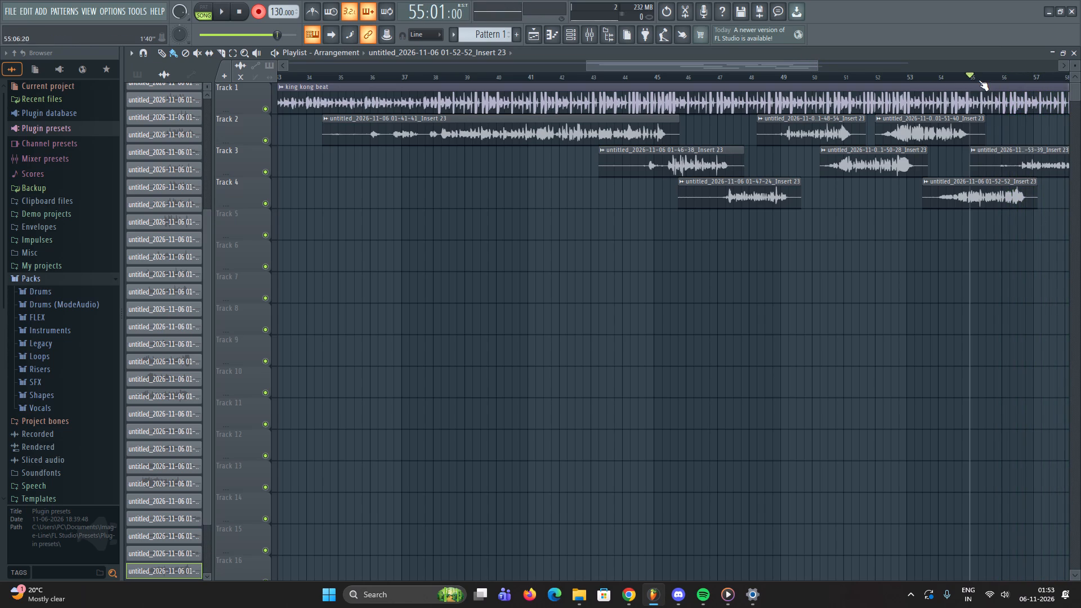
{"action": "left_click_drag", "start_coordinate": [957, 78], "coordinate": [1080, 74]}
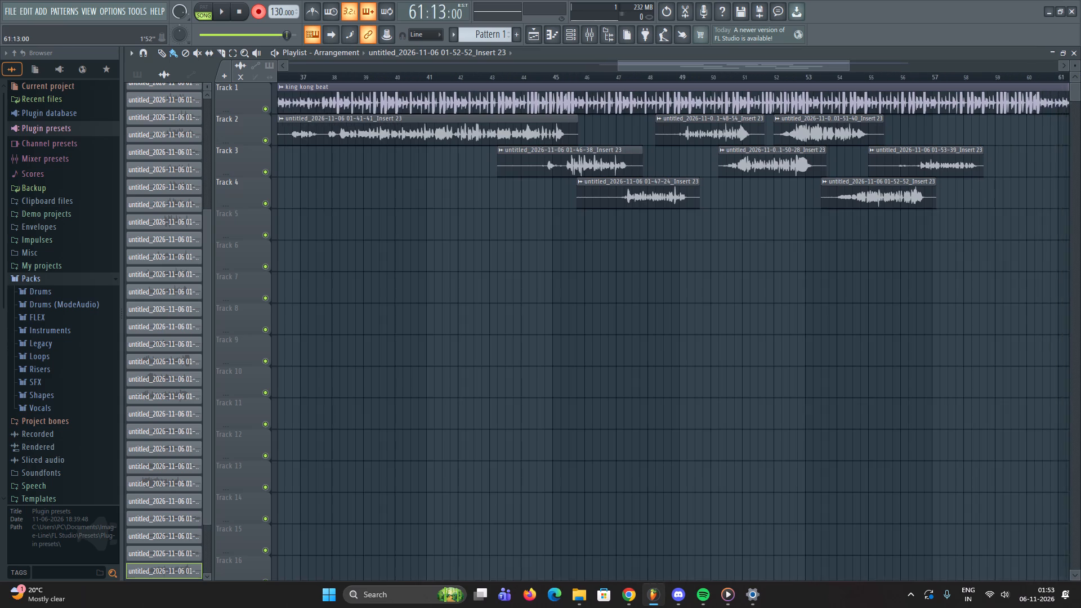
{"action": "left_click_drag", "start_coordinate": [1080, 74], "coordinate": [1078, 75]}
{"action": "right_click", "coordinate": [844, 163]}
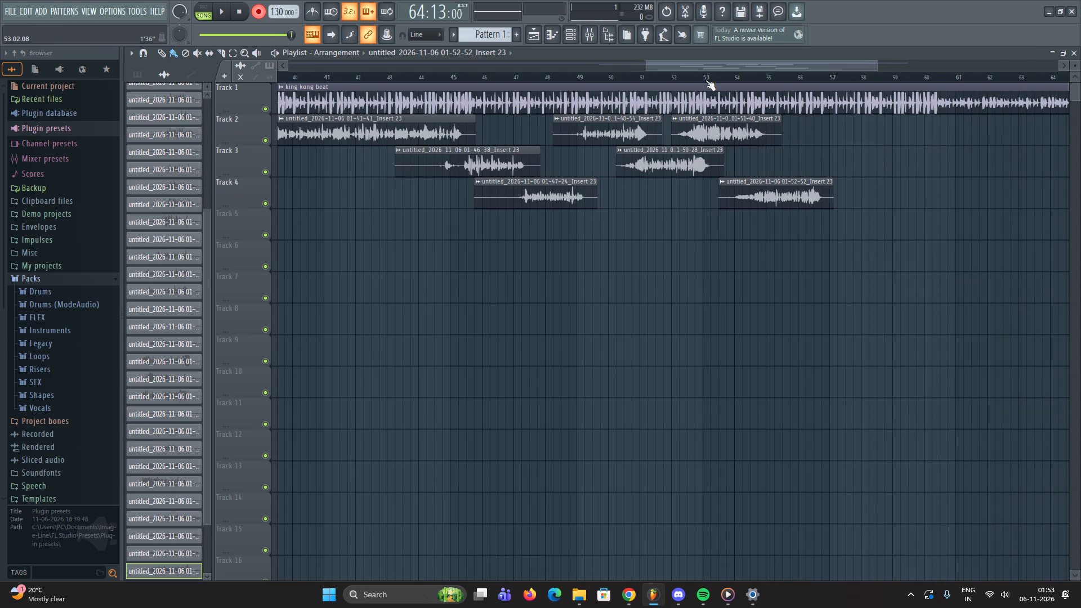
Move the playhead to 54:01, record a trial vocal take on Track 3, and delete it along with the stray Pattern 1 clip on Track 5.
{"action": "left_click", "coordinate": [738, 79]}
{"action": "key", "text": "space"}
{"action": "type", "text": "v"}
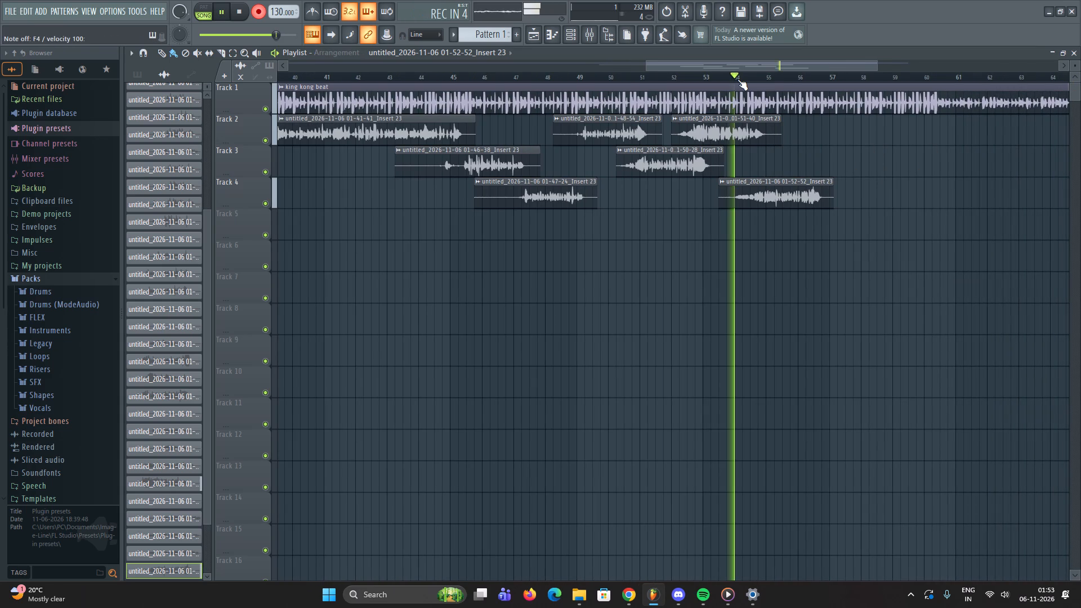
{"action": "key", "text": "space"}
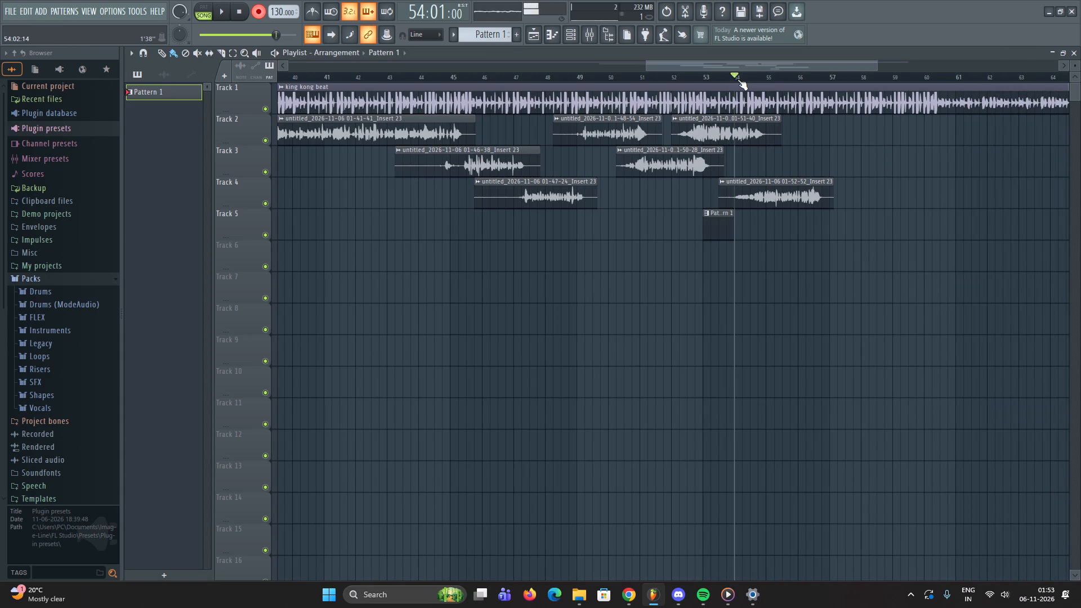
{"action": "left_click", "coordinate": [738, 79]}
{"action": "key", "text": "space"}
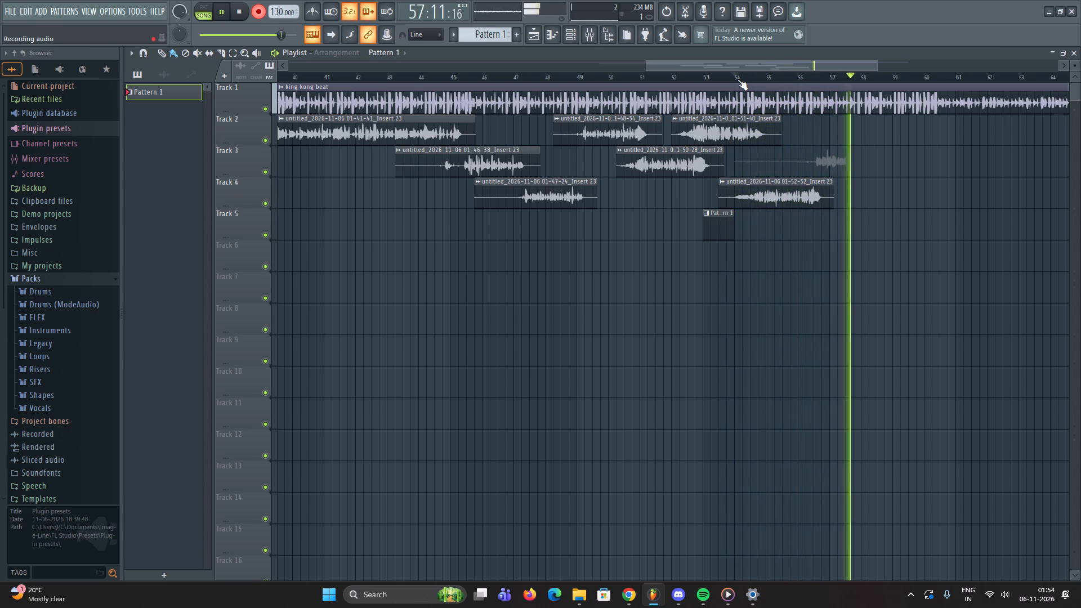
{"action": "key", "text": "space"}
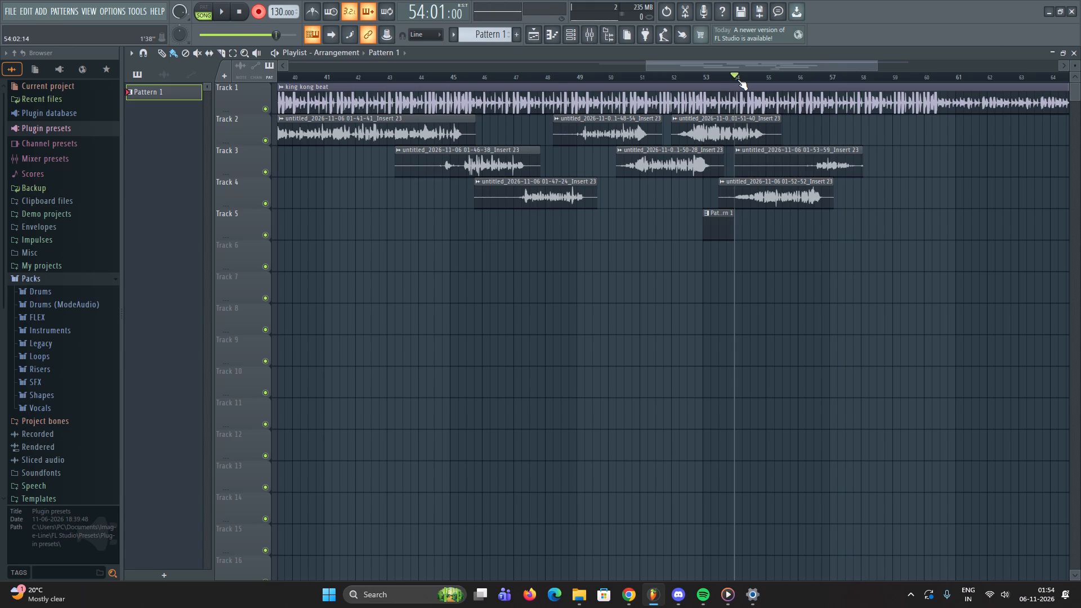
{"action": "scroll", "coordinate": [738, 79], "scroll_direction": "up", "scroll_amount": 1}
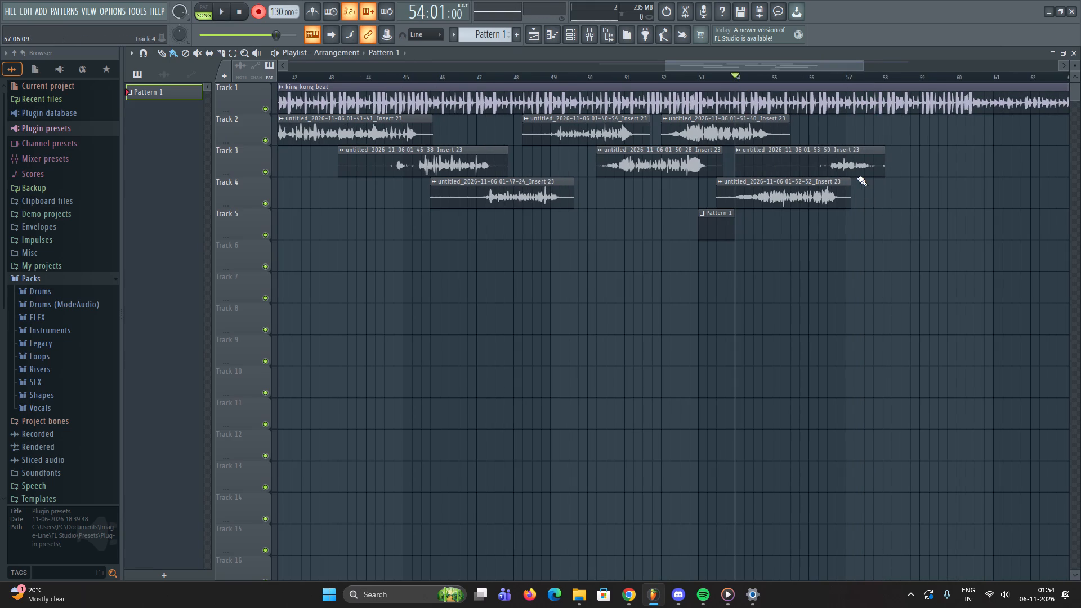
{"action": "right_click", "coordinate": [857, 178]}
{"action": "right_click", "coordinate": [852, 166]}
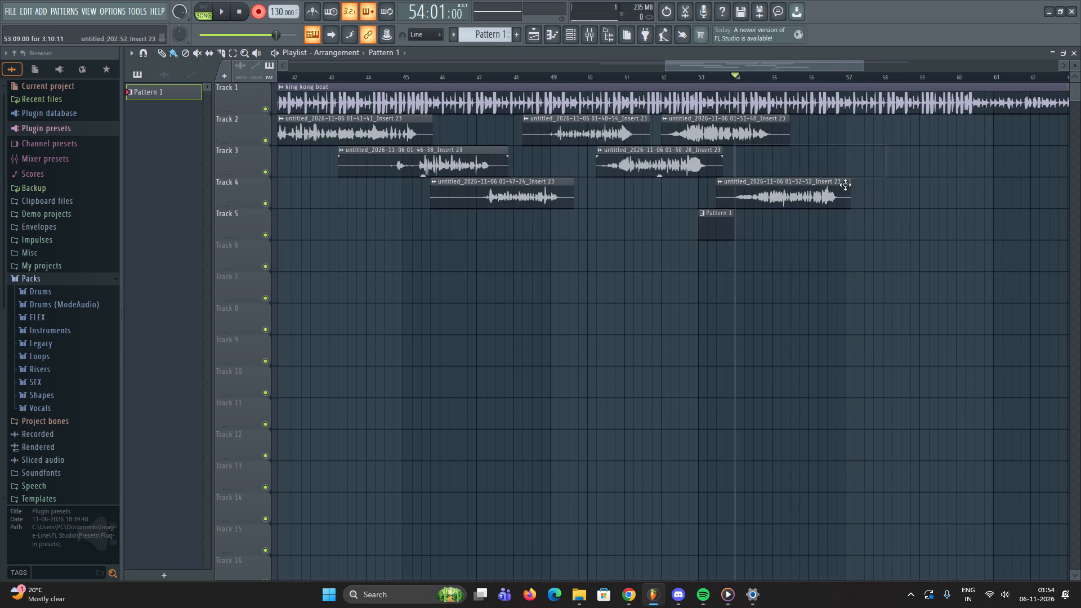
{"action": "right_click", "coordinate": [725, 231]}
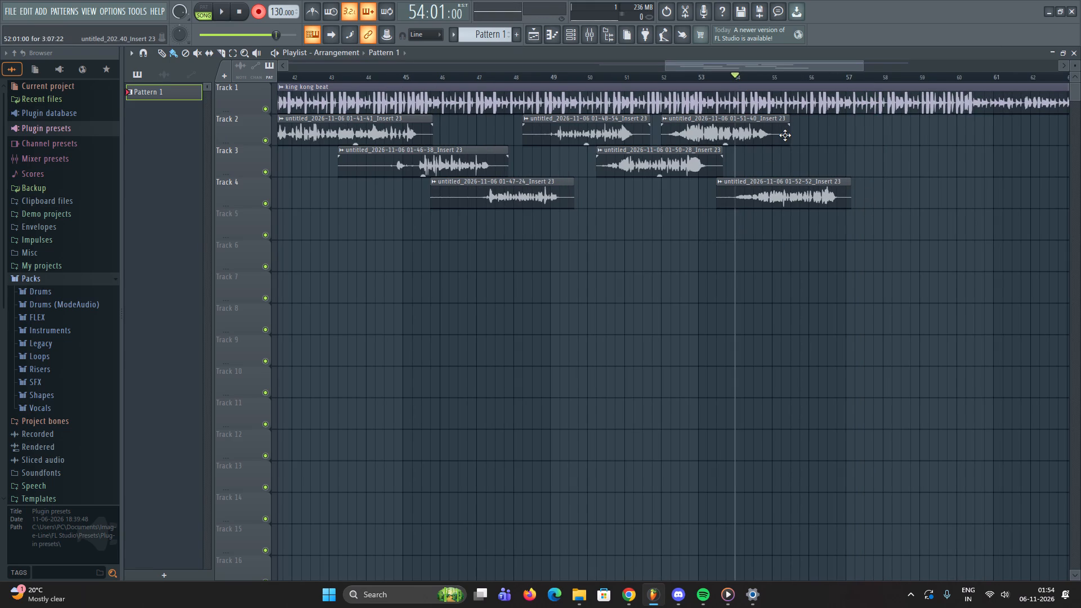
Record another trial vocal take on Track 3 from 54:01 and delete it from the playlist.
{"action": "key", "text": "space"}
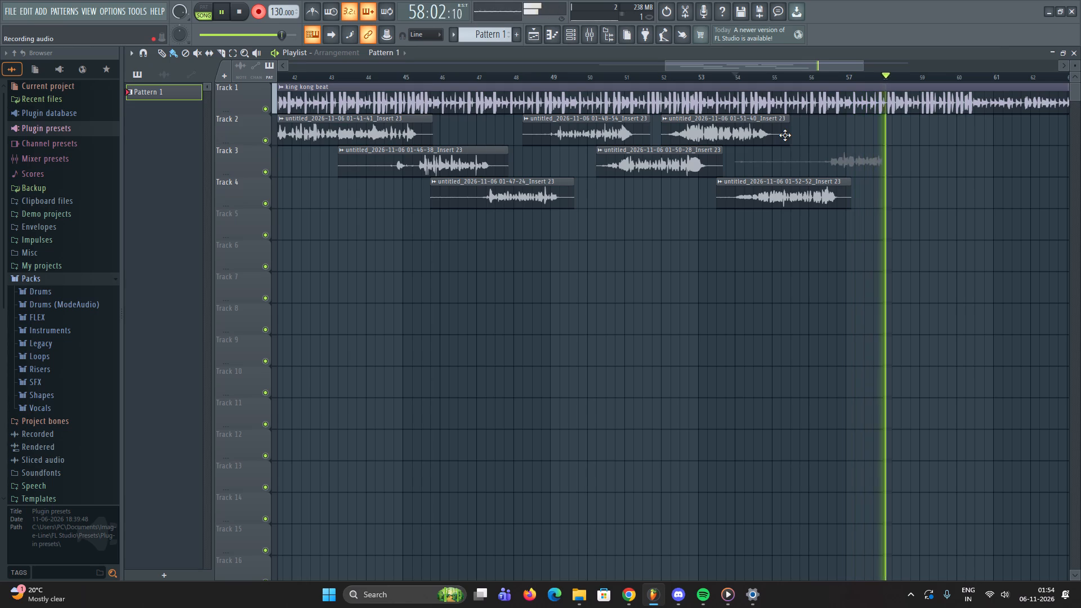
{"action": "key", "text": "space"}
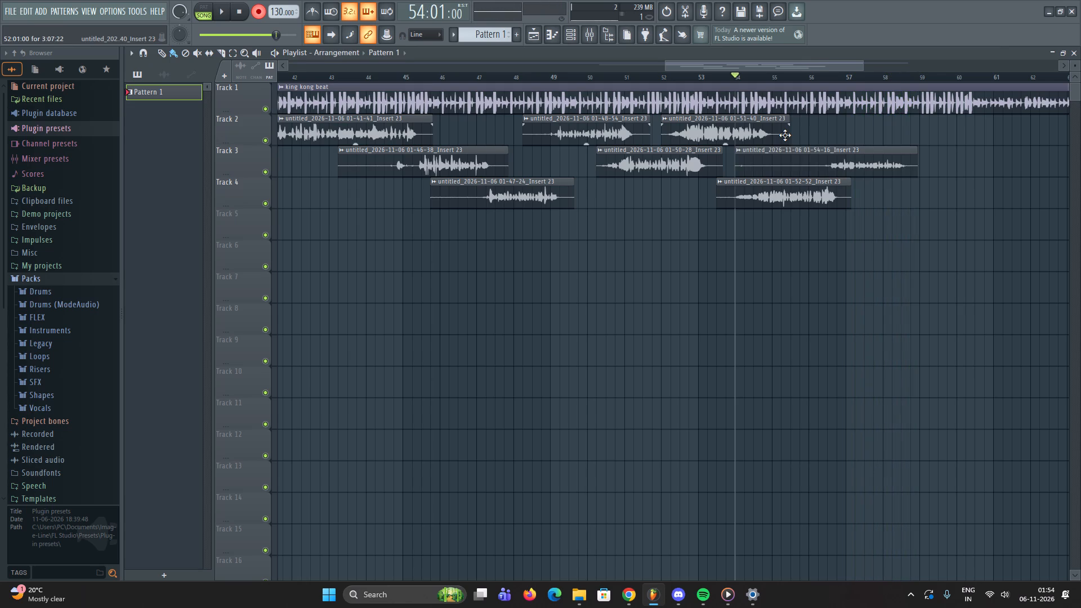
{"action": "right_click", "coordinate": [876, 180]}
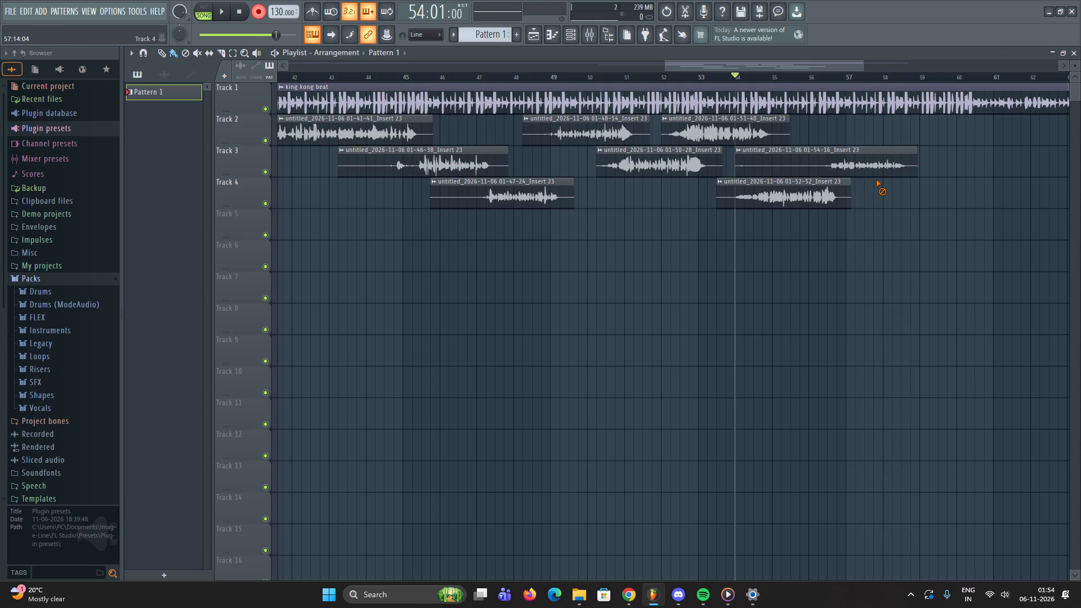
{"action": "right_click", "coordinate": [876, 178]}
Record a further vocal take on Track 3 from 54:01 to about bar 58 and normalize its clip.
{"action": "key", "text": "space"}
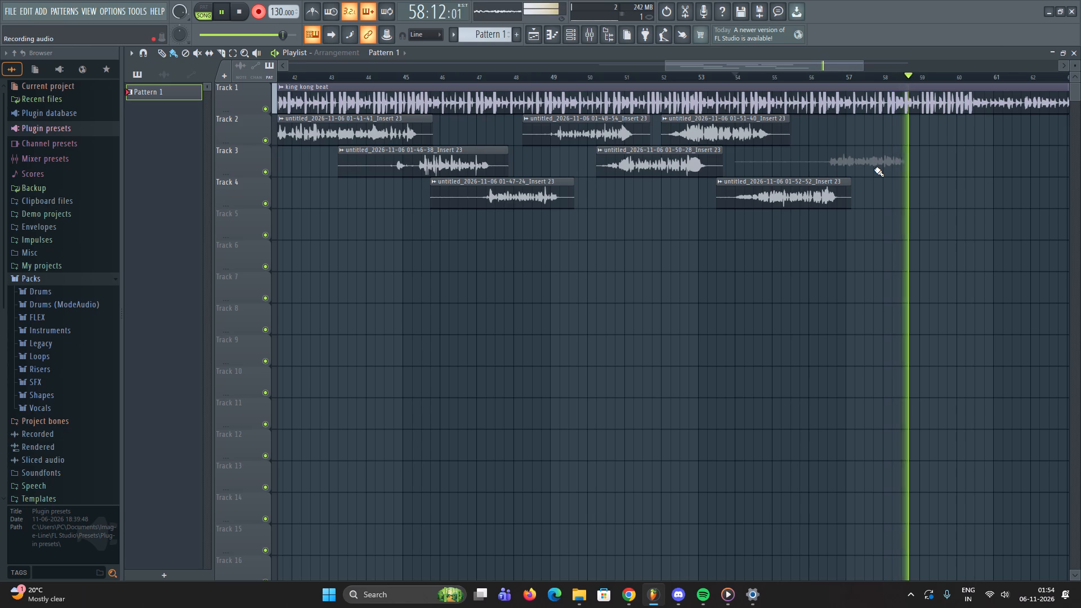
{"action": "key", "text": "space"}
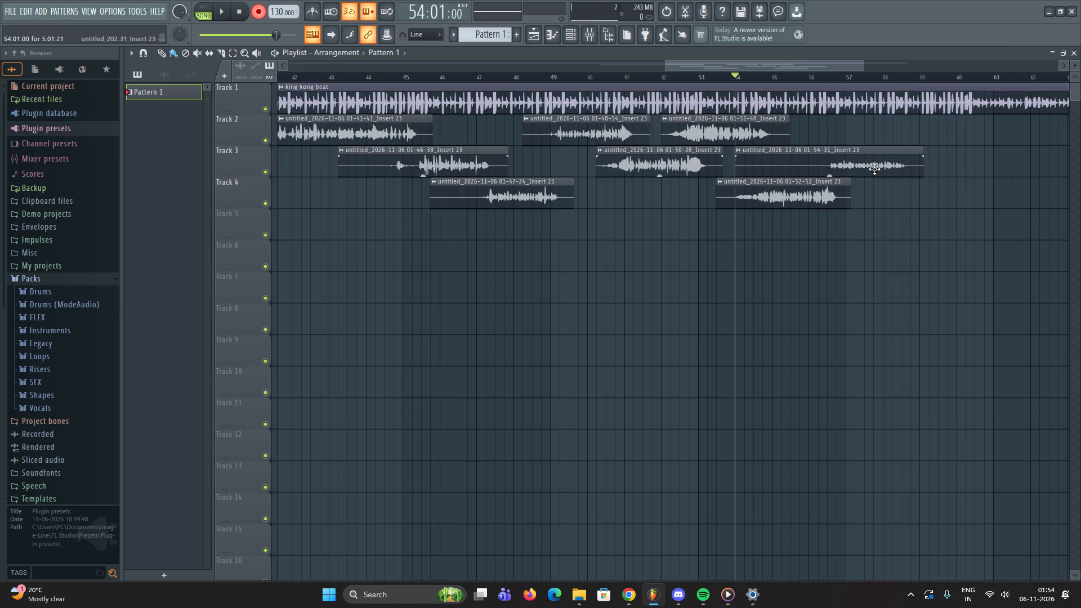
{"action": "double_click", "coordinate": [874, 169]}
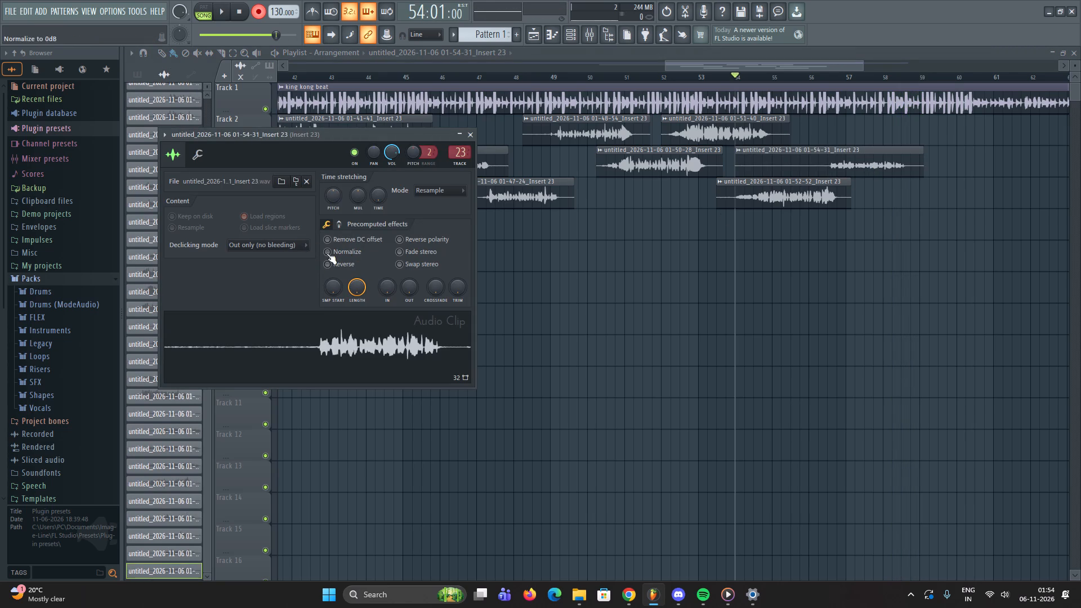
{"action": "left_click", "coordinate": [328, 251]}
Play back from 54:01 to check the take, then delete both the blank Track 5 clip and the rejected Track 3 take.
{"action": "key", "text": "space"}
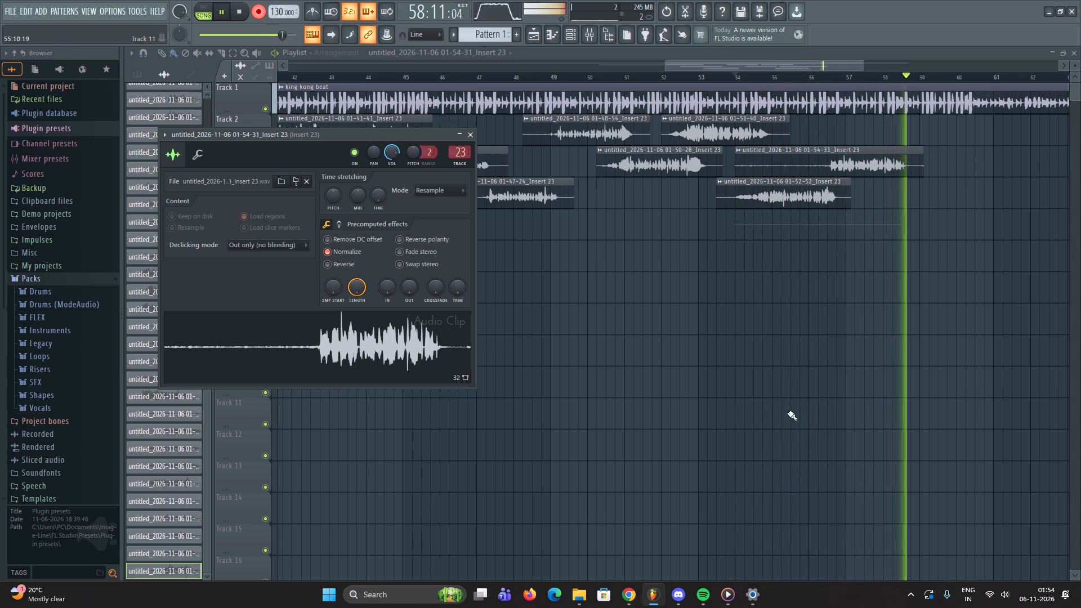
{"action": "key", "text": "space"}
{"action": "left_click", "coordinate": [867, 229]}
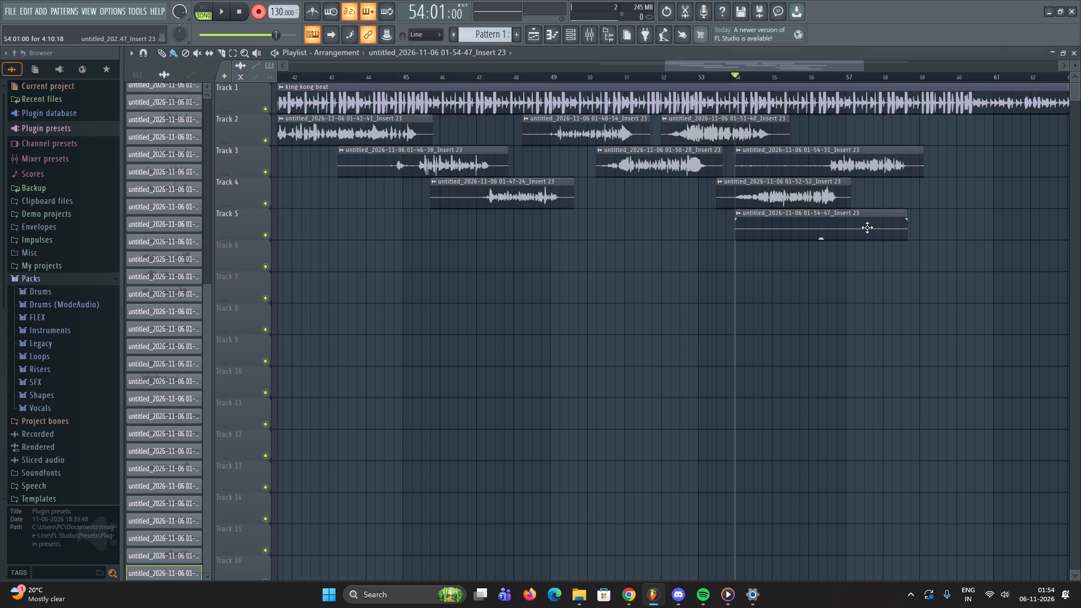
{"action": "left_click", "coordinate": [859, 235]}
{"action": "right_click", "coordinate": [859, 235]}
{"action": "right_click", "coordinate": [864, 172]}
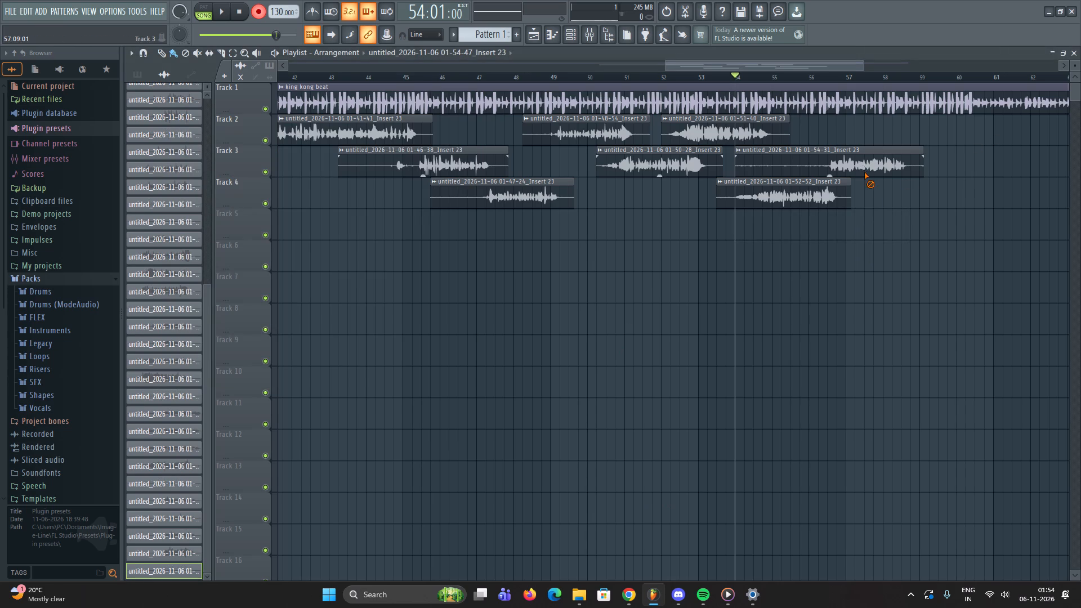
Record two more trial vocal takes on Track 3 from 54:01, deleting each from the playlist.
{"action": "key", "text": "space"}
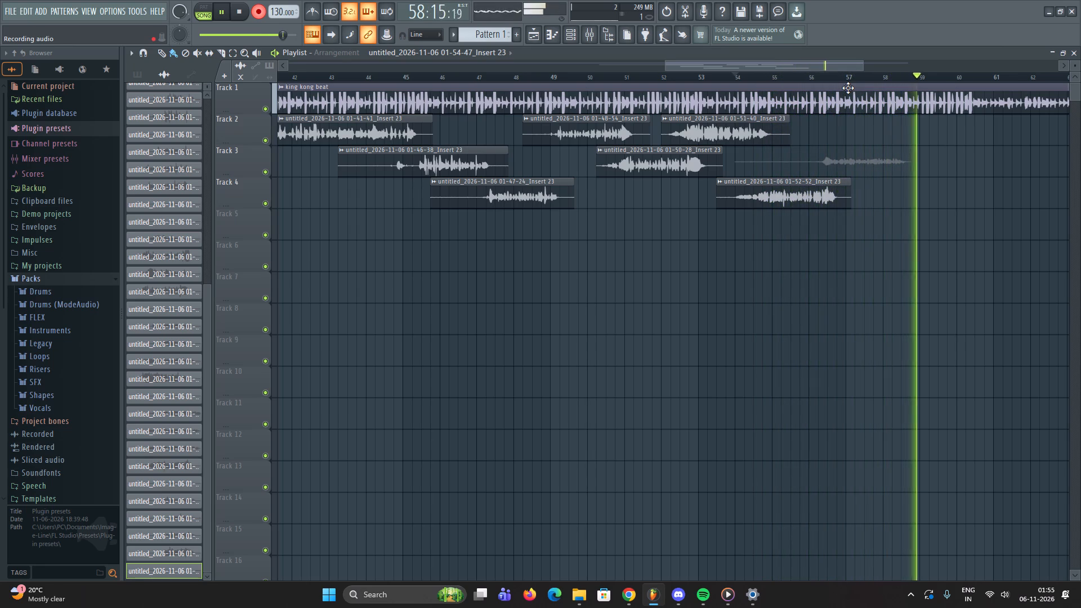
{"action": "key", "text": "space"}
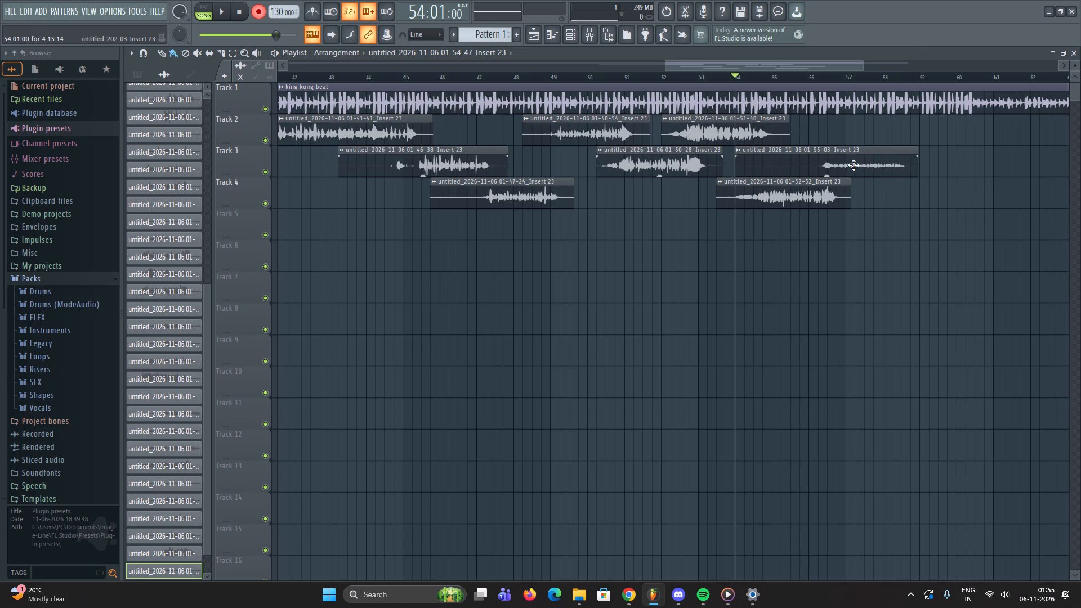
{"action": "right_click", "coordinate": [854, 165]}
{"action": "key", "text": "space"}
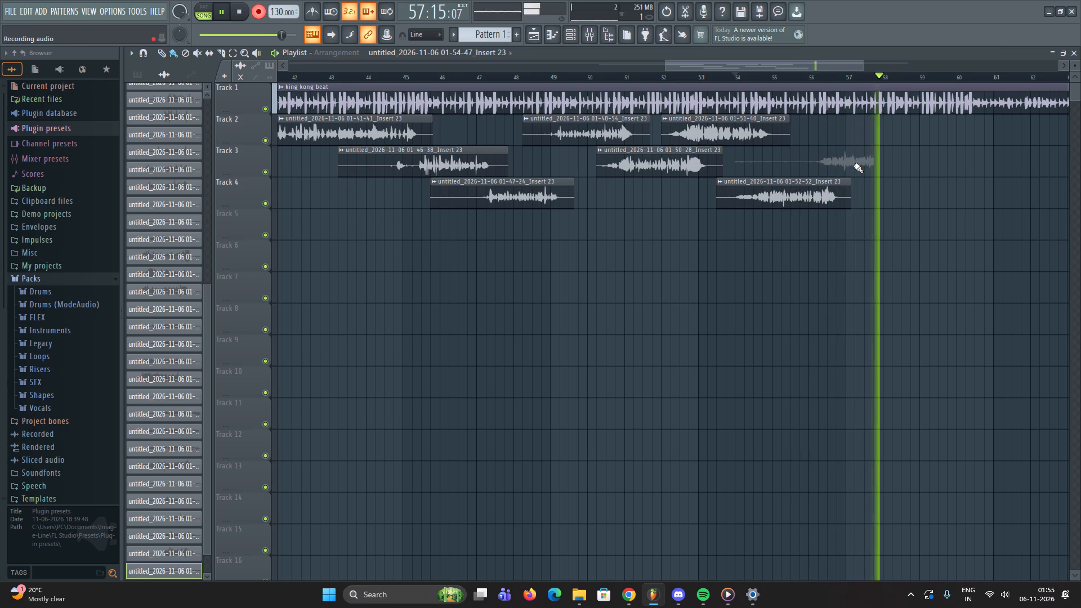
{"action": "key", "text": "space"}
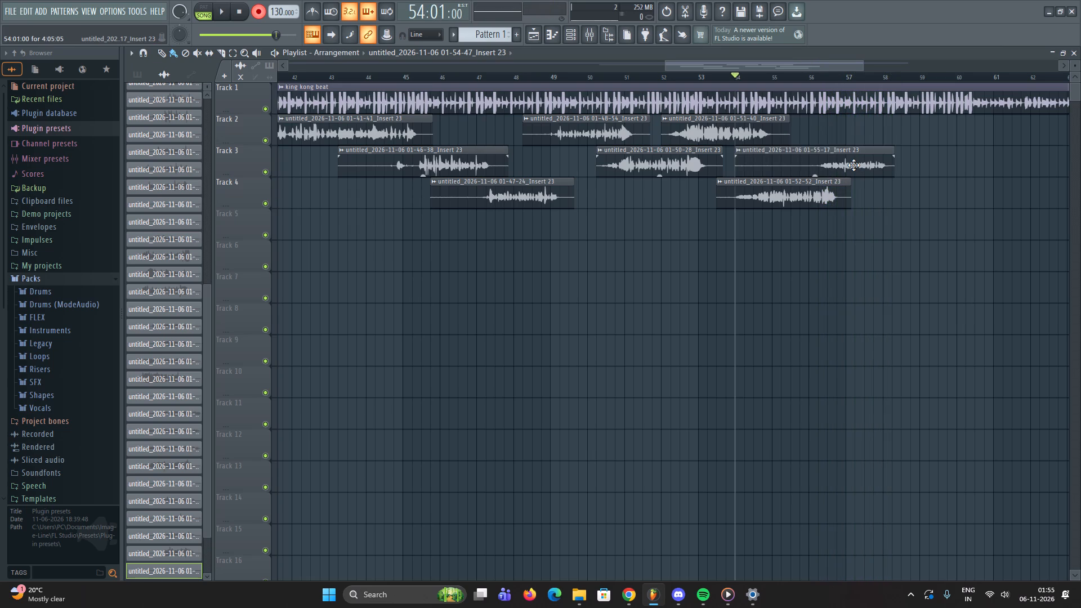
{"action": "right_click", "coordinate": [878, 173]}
Record another vocal take on Track 3 from 54:01 to about bar 58 and normalize its clip.
{"action": "key", "text": "space"}
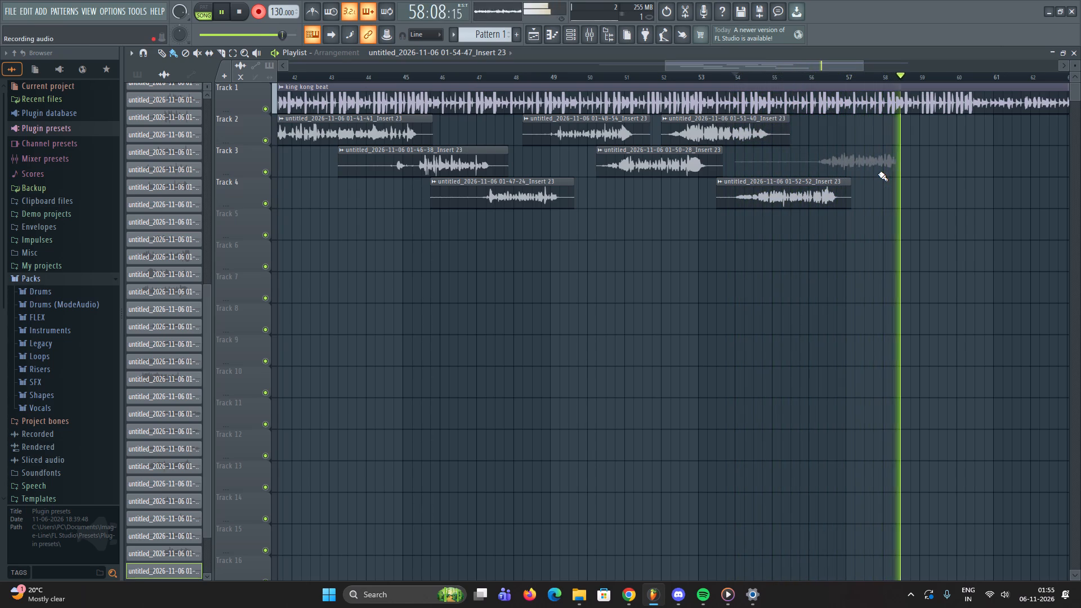
{"action": "key", "text": "space"}
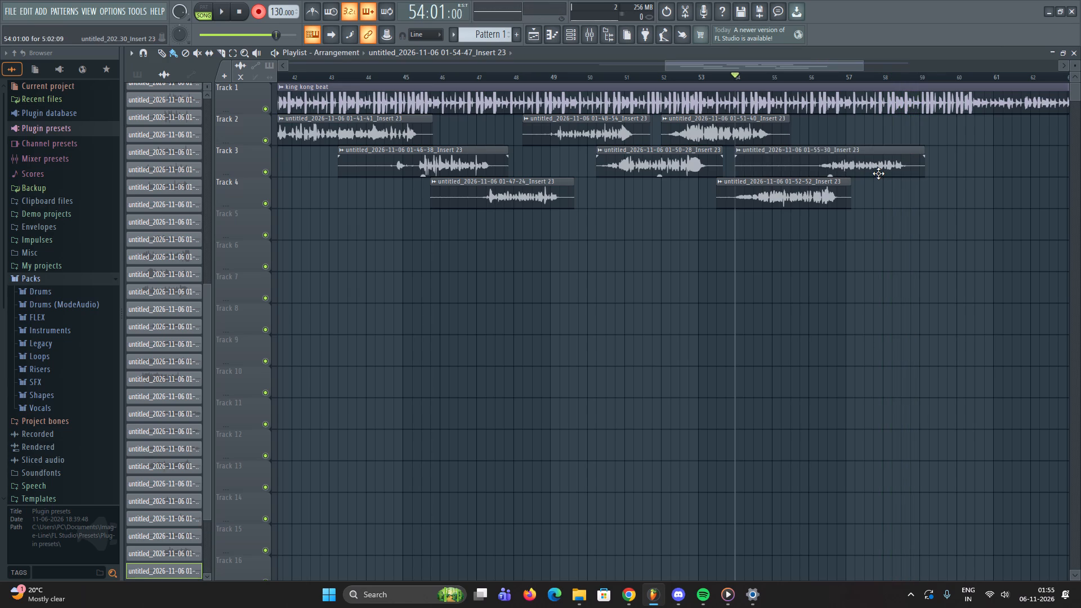
{"action": "double_click", "coordinate": [878, 173]}
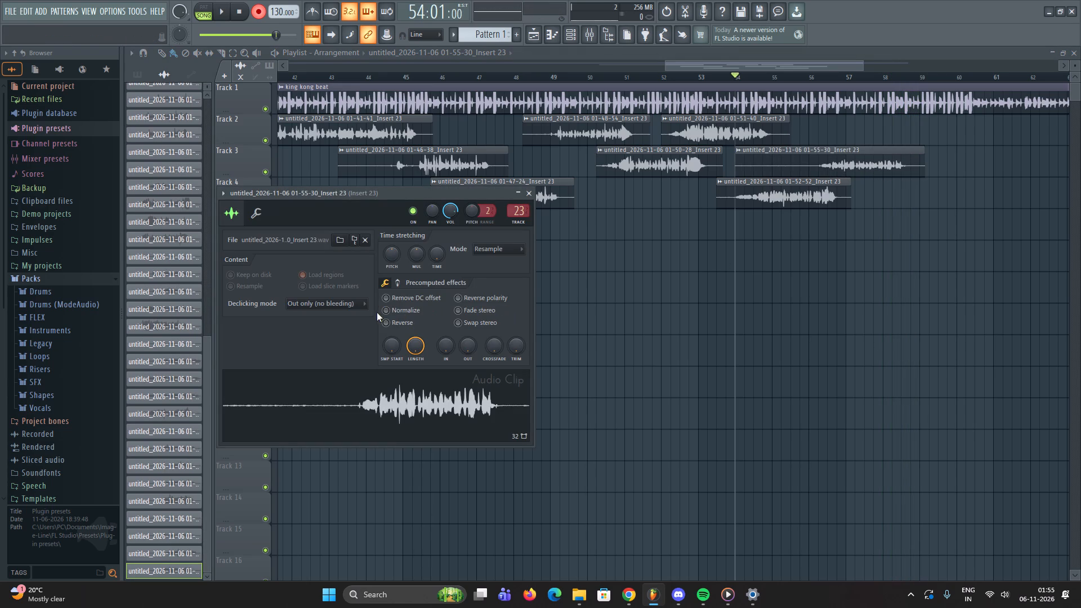
{"action": "left_click", "coordinate": [392, 309]}
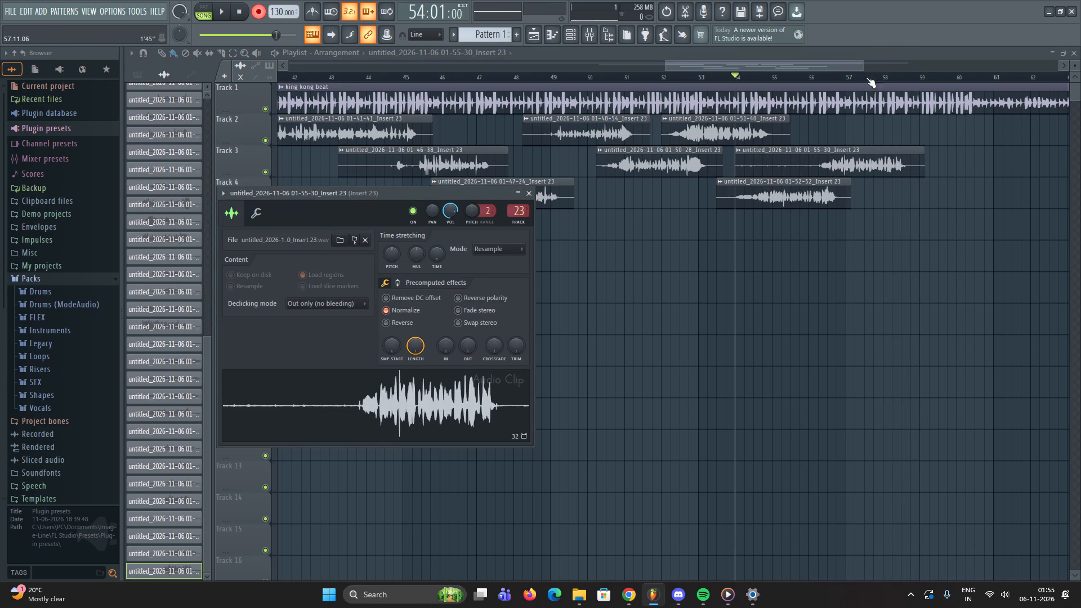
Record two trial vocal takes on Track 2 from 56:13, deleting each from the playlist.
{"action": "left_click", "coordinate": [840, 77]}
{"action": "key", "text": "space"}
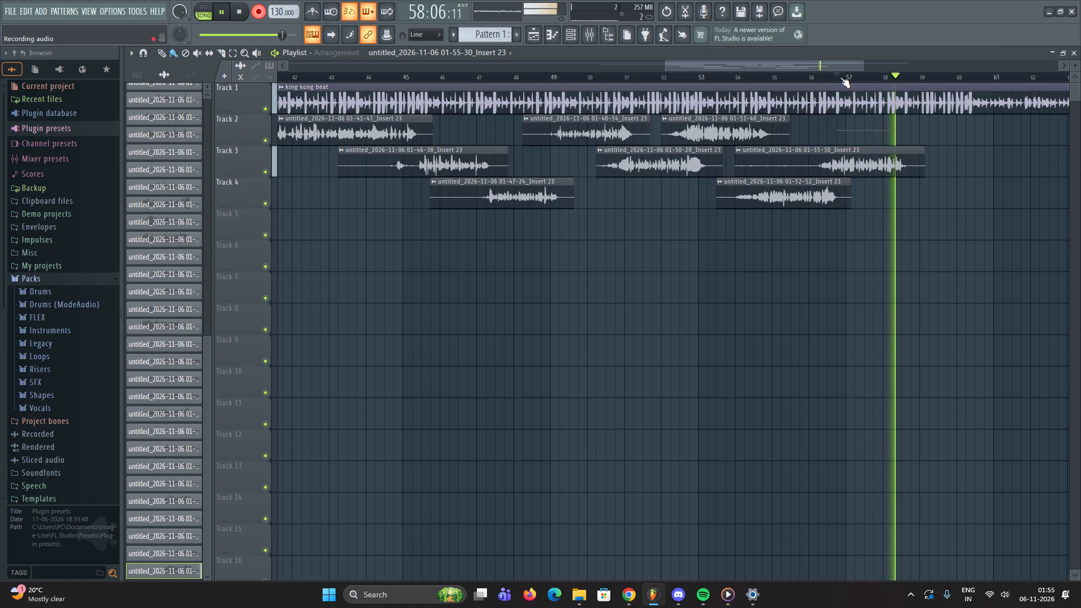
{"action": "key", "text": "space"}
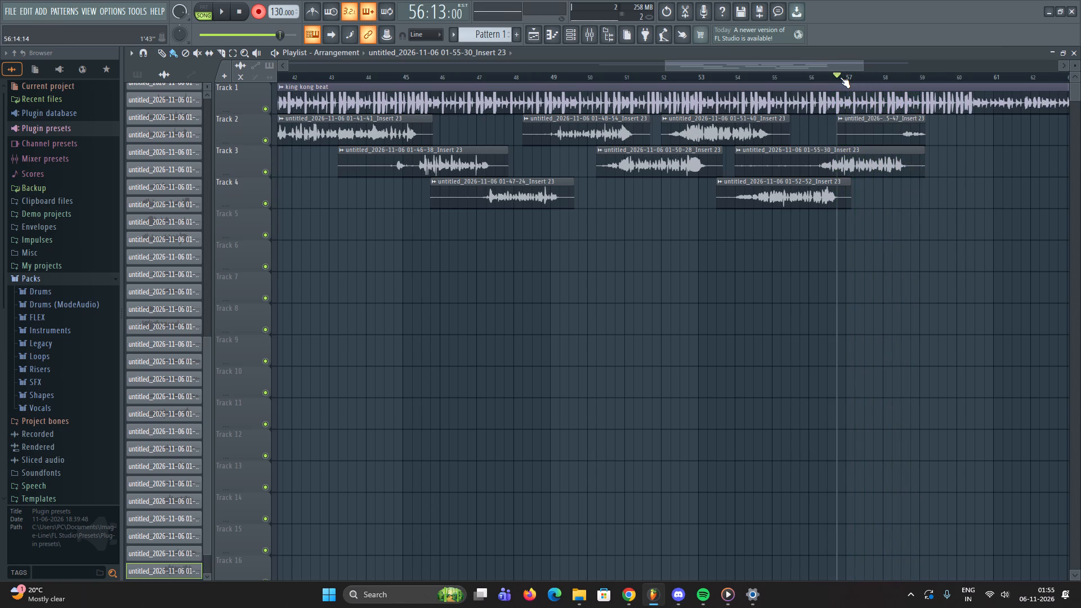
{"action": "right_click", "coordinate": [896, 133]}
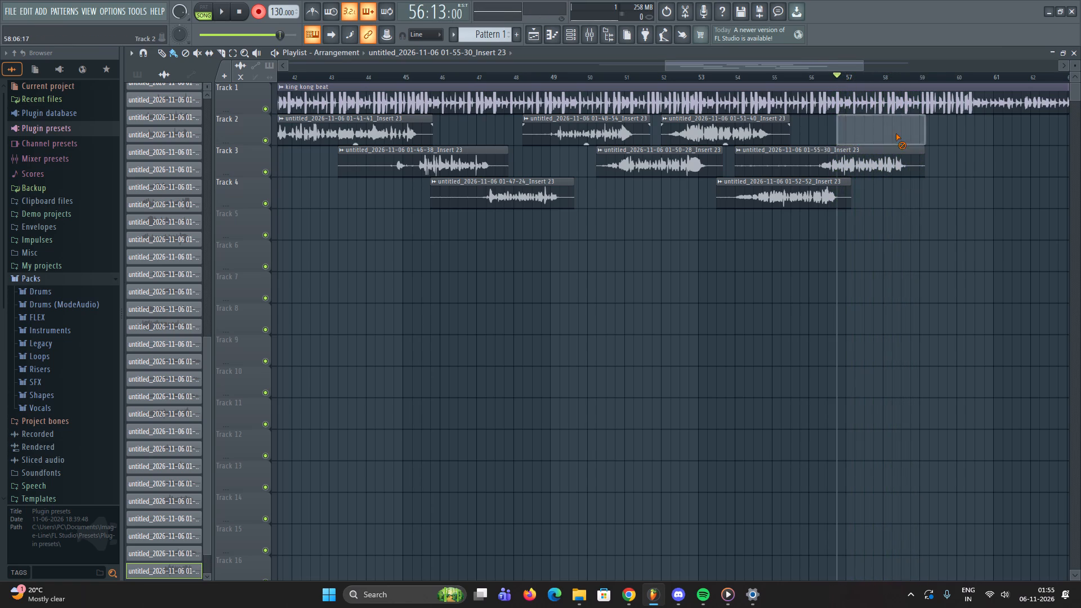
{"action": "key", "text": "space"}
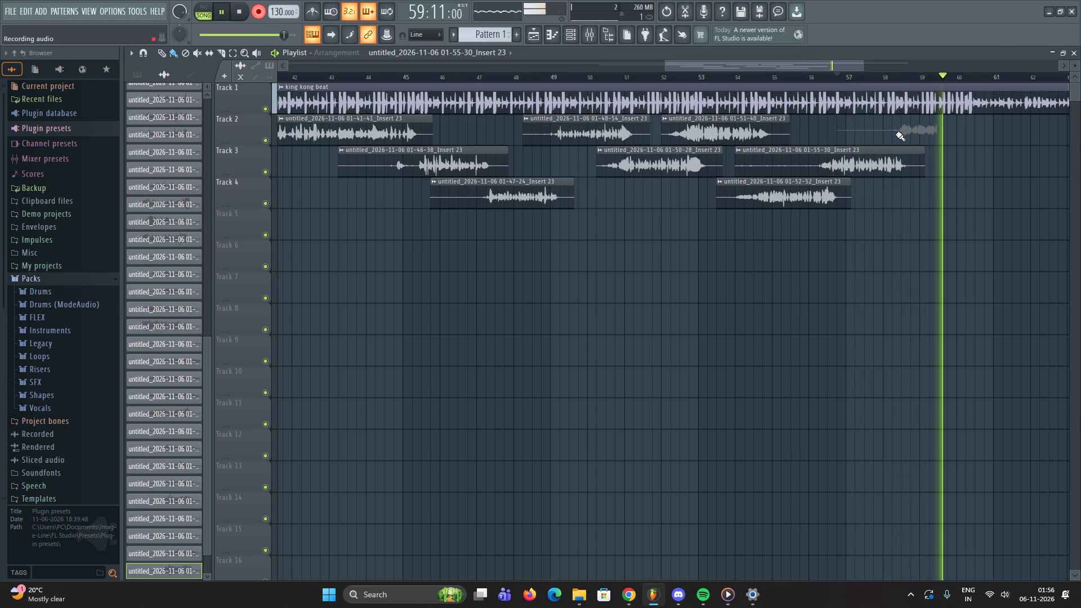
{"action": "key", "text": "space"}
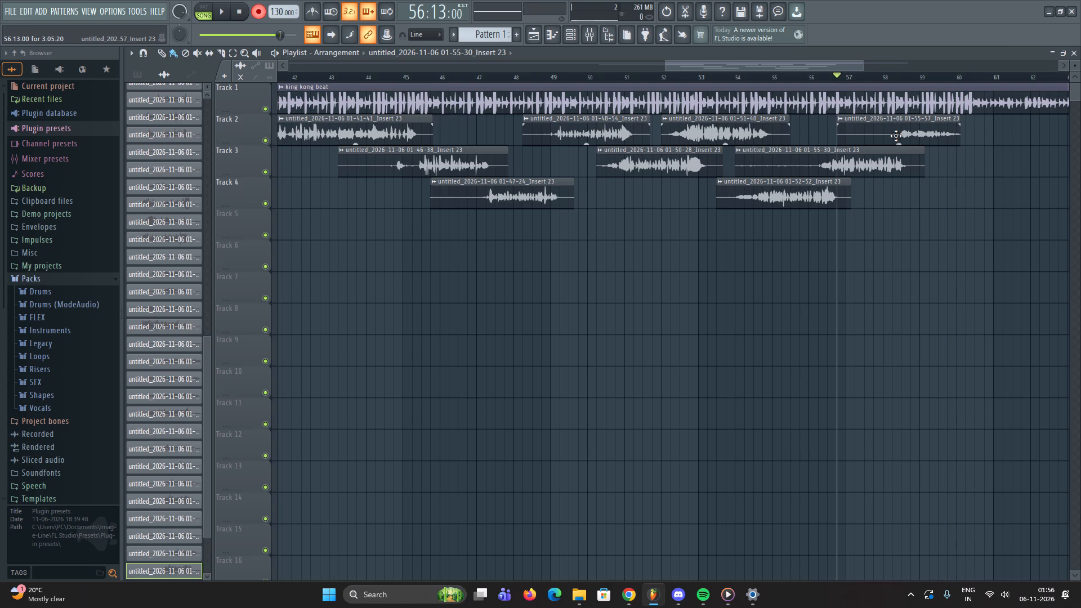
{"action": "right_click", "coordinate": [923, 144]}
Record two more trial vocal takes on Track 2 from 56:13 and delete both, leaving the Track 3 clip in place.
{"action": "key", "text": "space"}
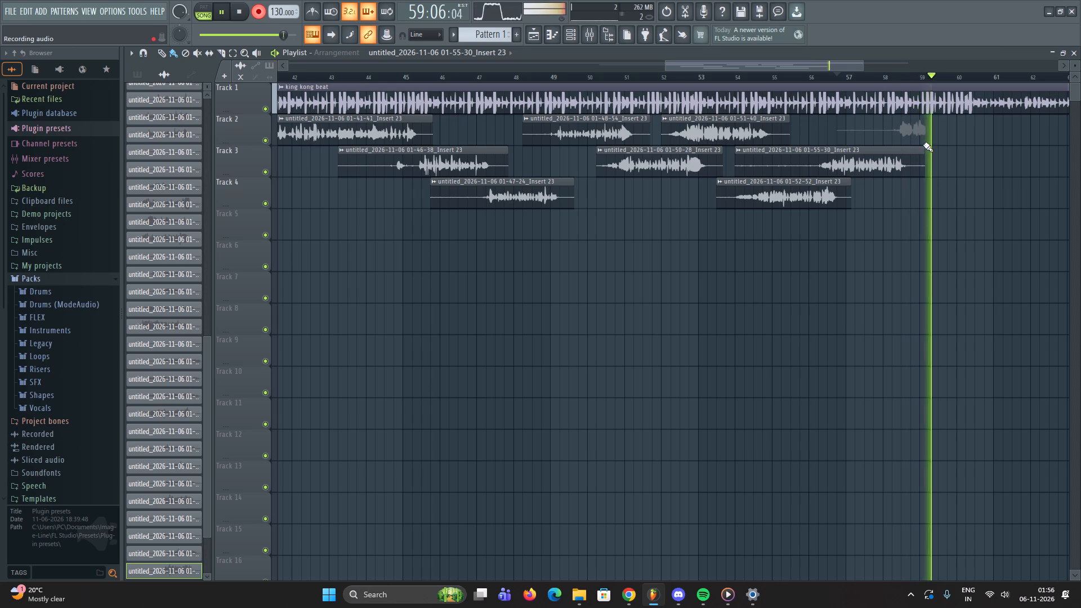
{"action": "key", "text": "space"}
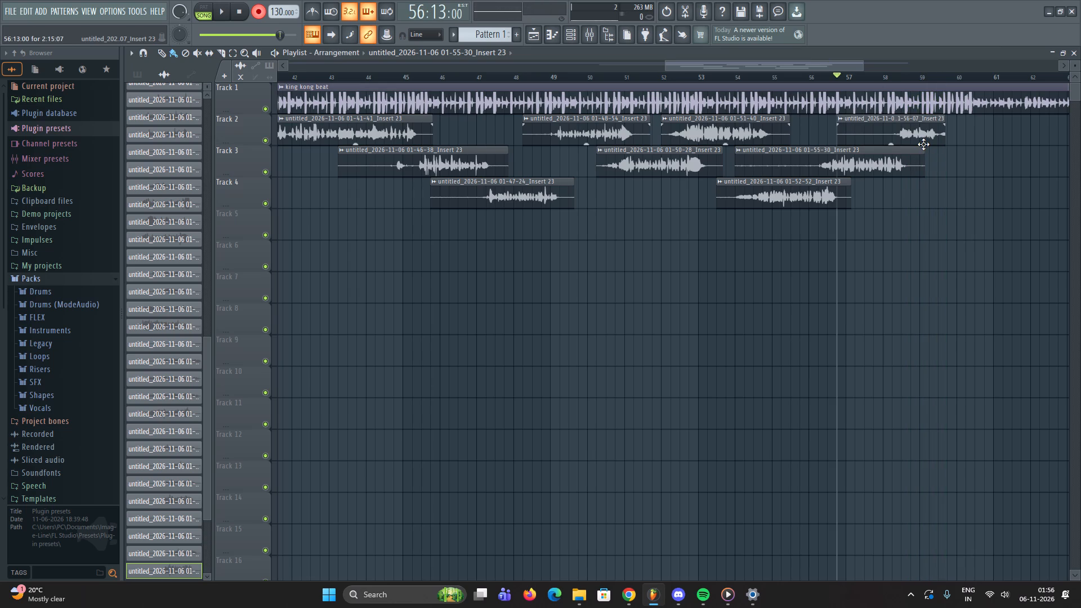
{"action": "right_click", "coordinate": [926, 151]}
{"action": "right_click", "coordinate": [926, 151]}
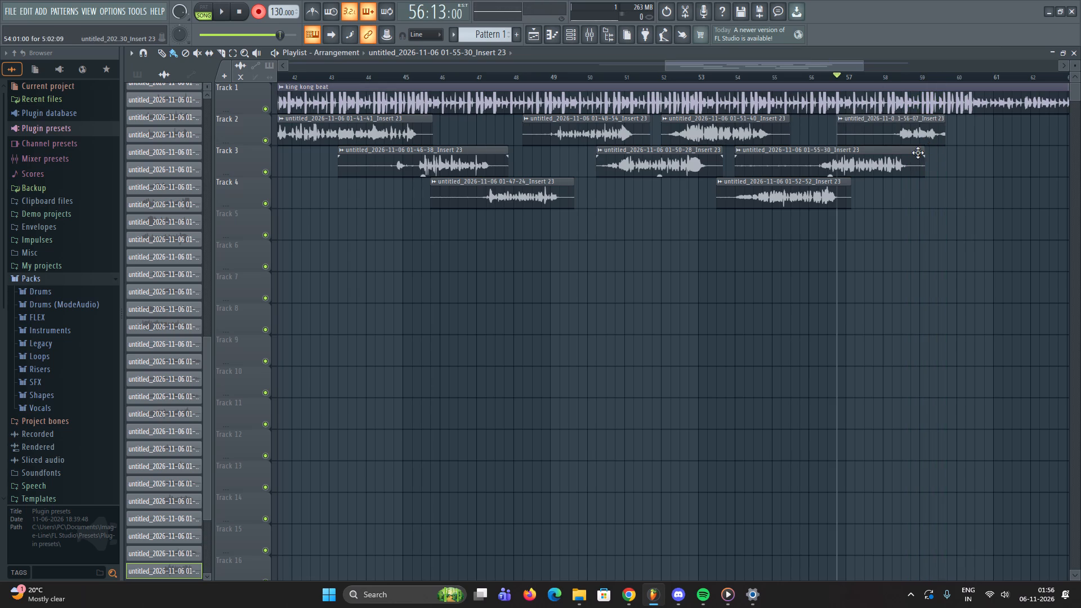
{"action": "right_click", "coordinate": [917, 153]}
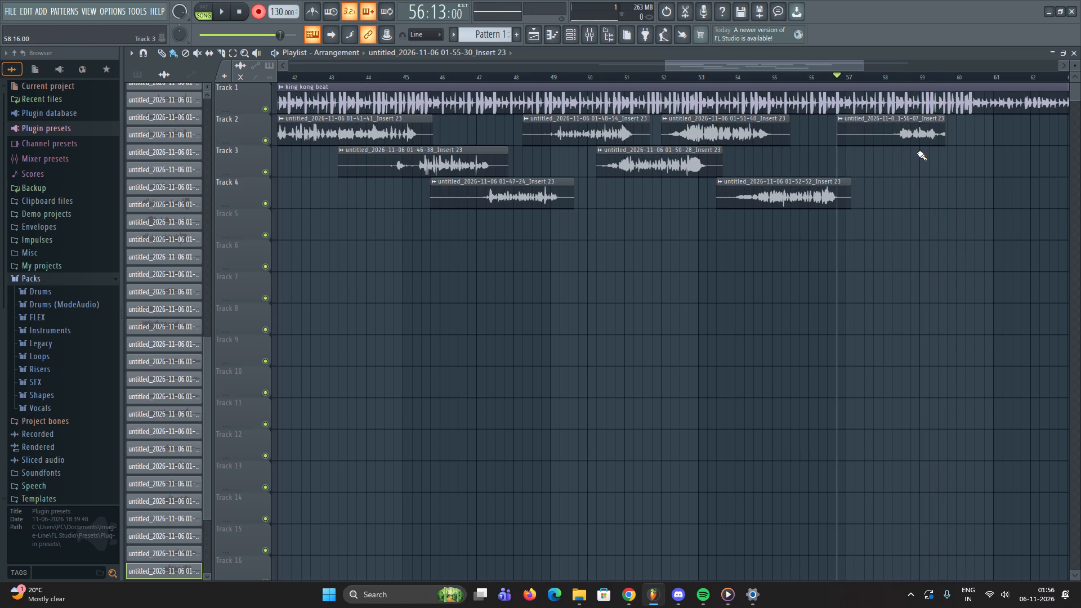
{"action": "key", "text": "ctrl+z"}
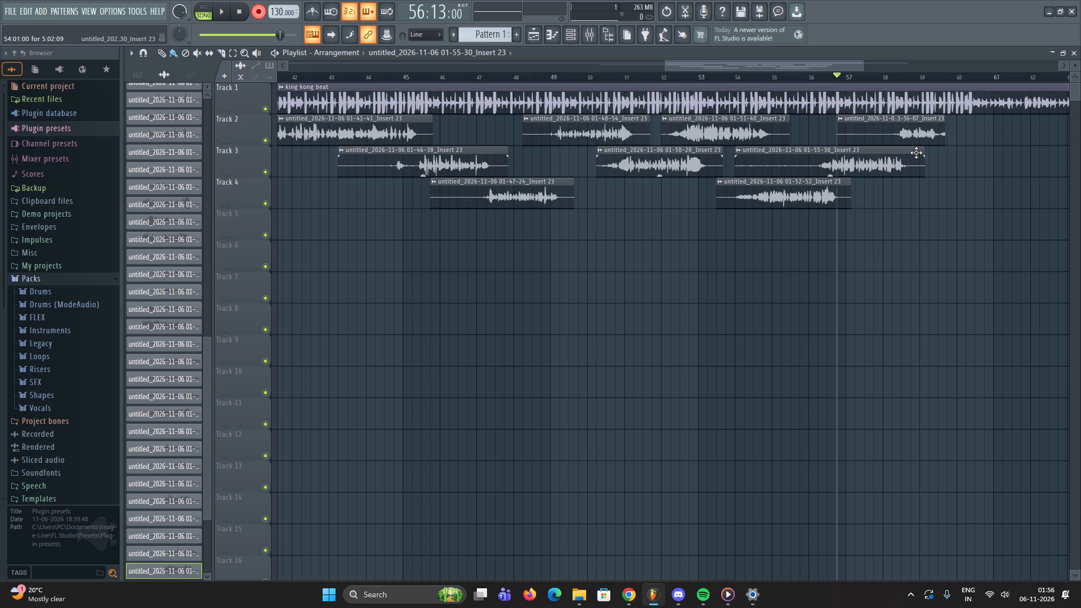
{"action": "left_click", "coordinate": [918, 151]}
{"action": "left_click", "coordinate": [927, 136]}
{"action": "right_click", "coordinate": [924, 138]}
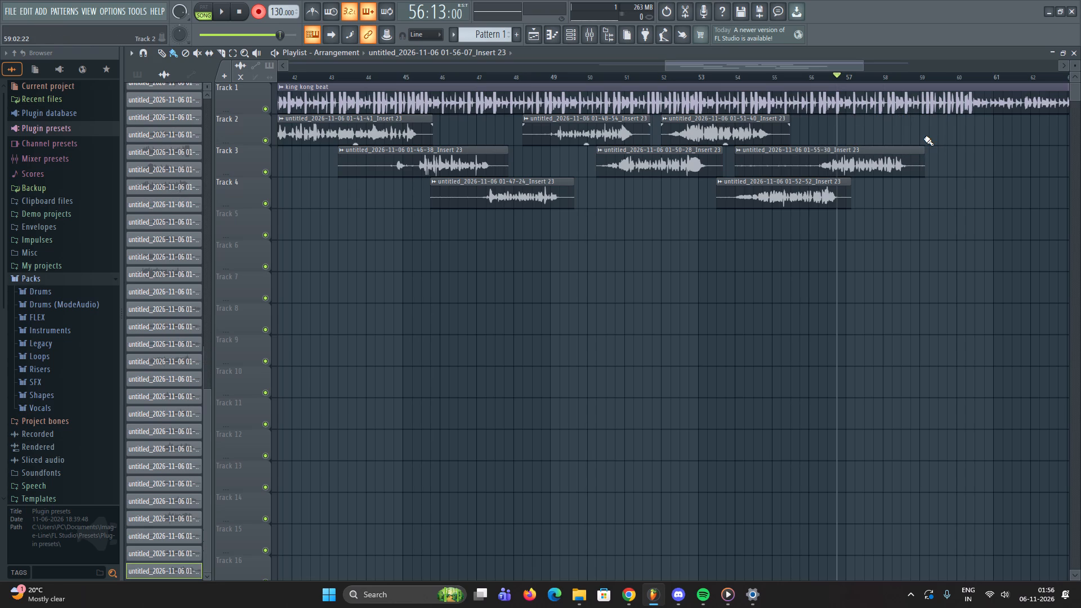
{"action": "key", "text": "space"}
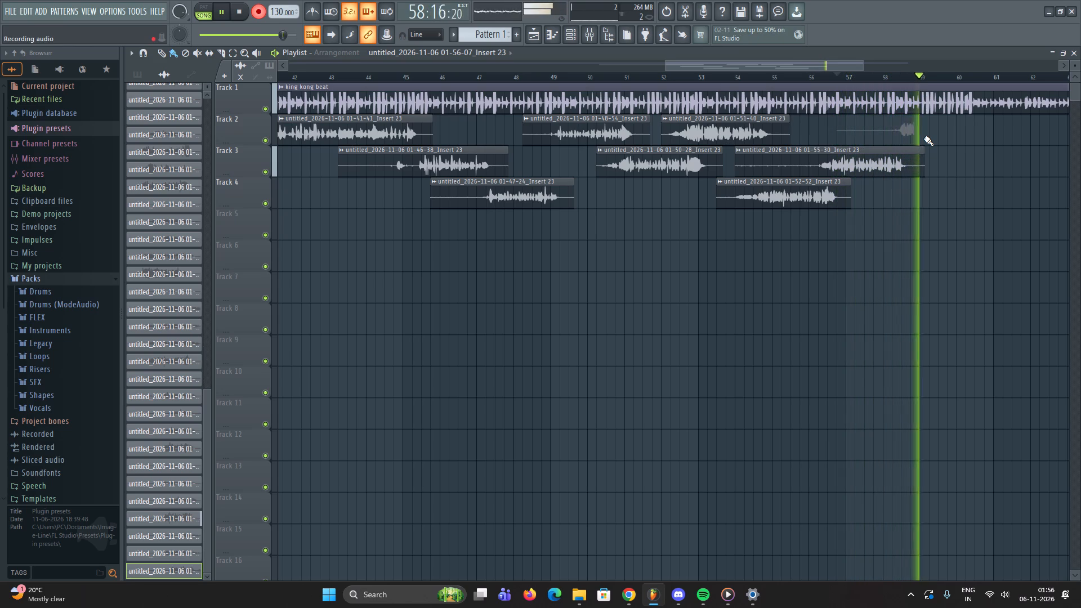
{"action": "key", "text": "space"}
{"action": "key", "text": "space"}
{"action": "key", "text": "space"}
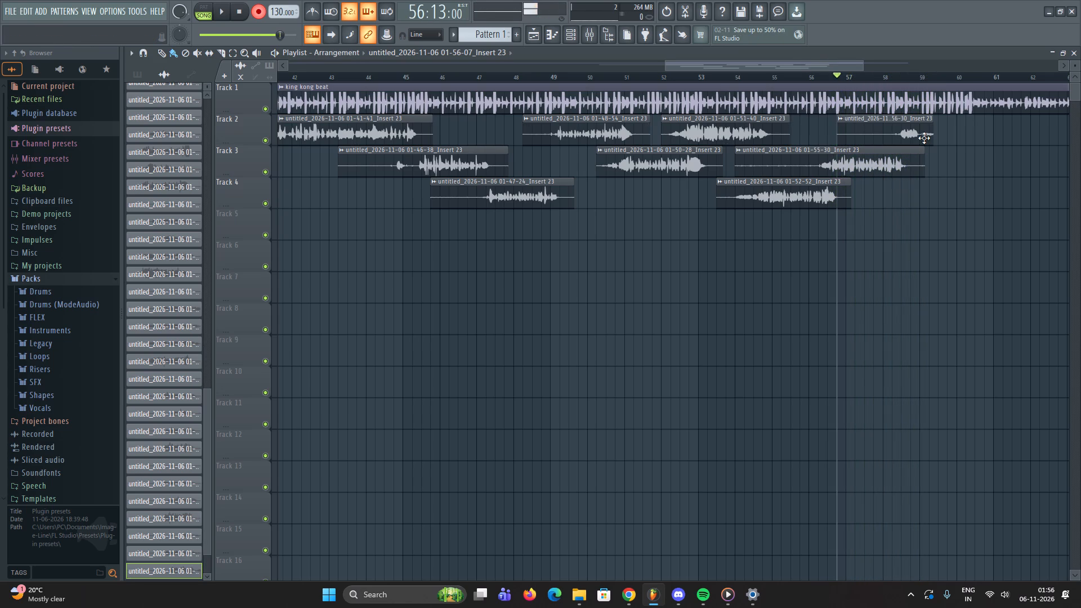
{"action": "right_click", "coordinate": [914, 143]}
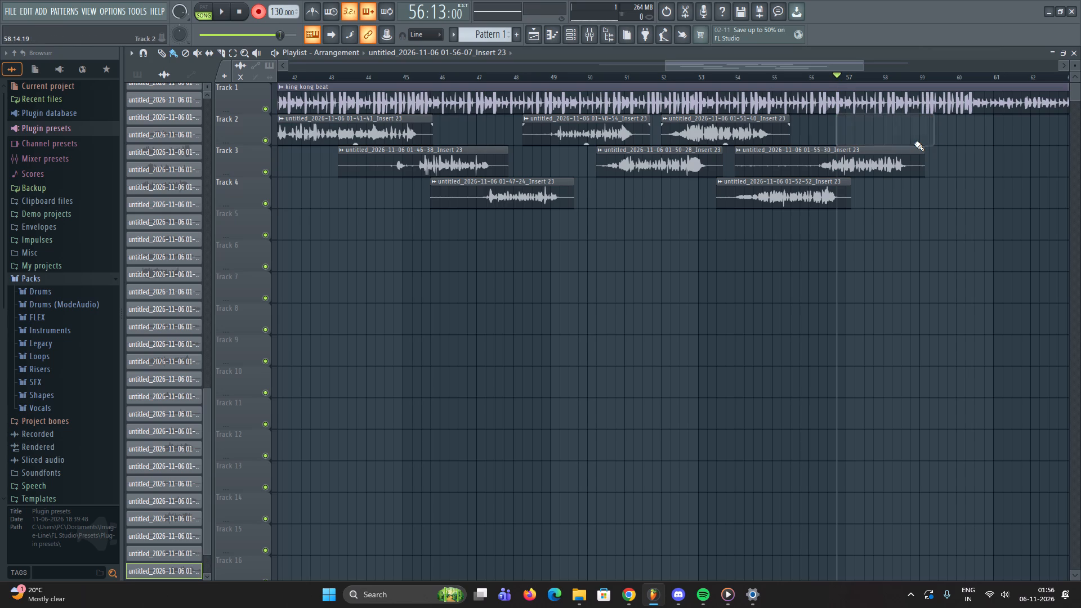
Record another vocal take on Track 2 from 56:13 to about bar 61 and normalize its clip.
{"action": "key", "text": "space"}
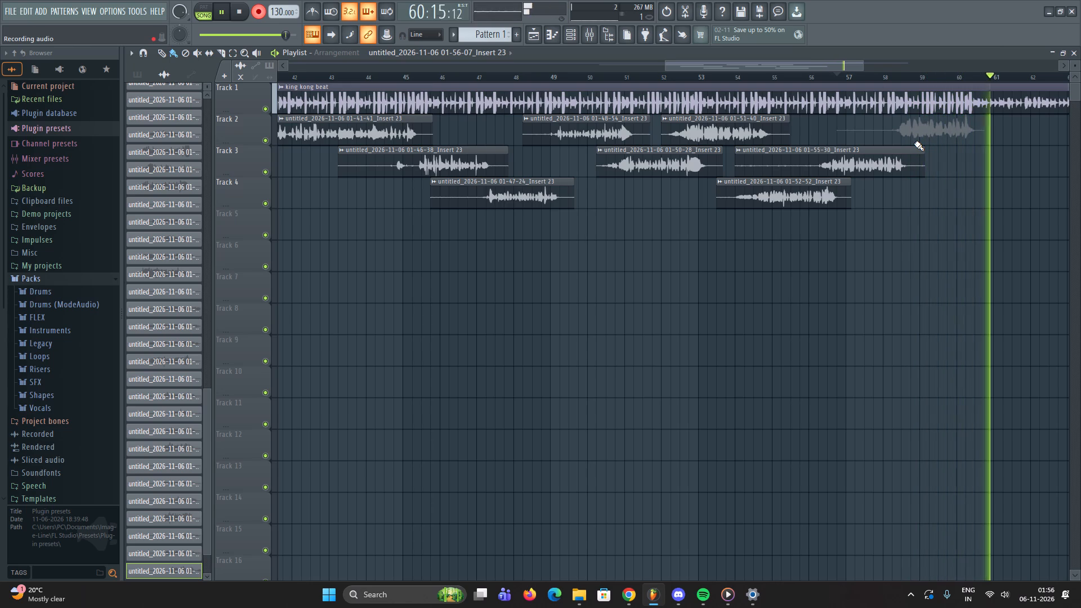
{"action": "key", "text": "space"}
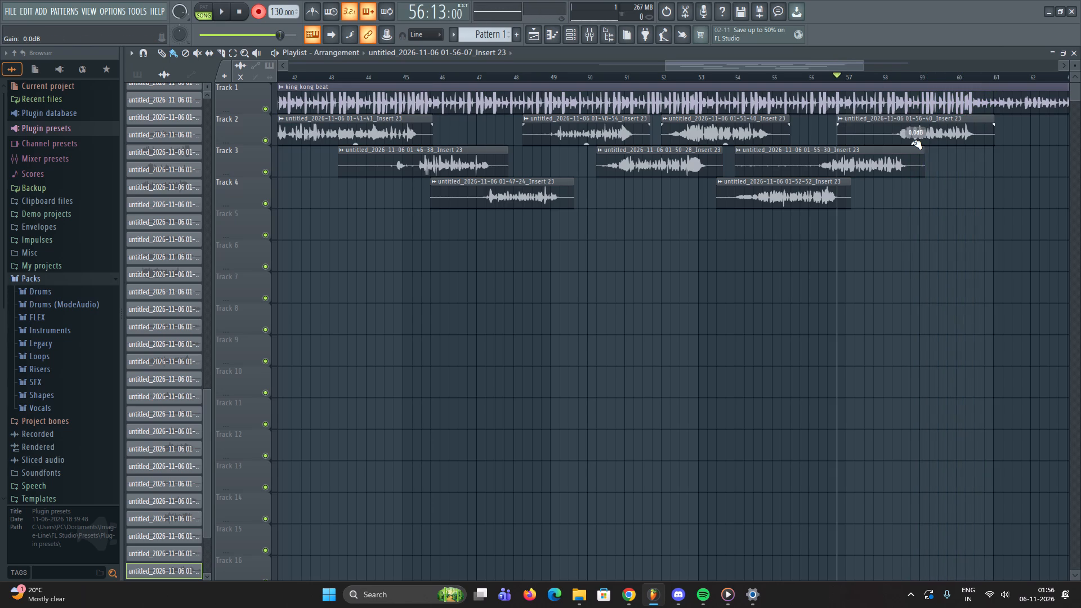
{"action": "double_click", "coordinate": [927, 140]}
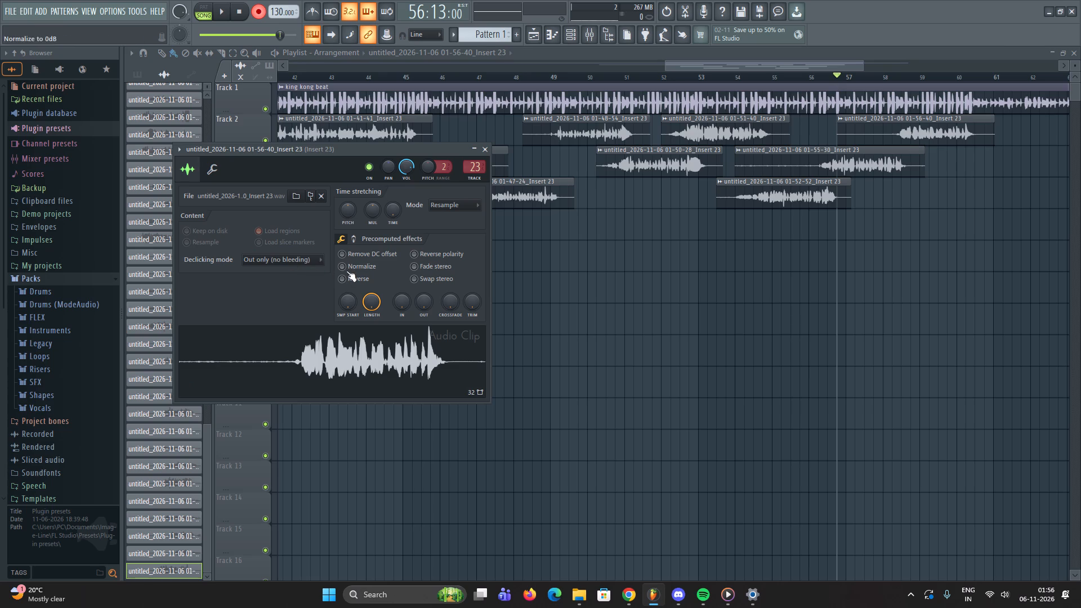
{"action": "left_click", "coordinate": [345, 263]}
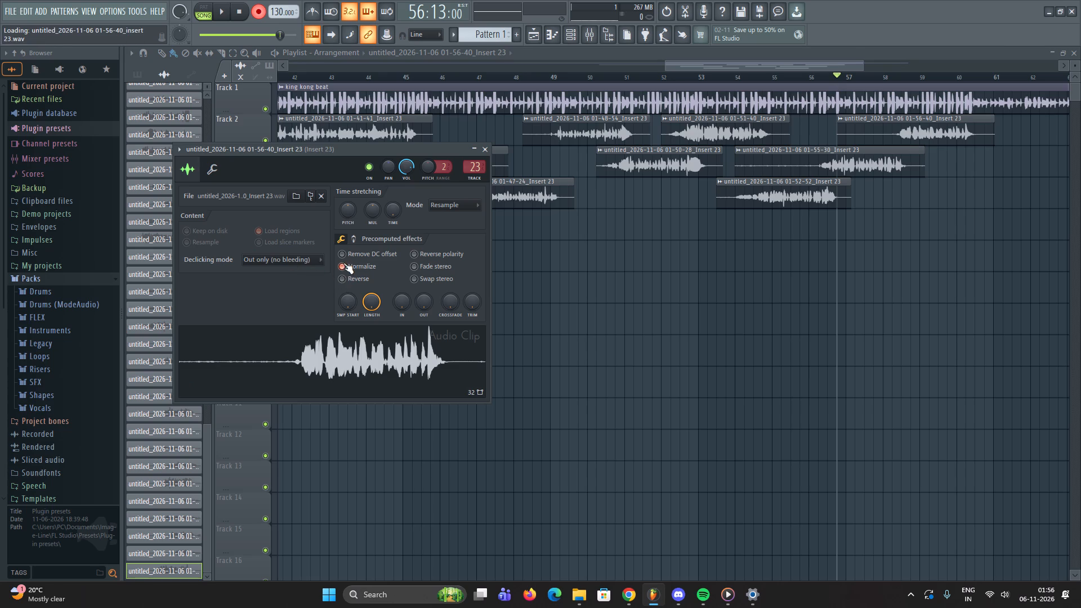
Play back from 56:13 to check the take, then delete the blank clip recorded on Track 5.
{"action": "key", "text": "space"}
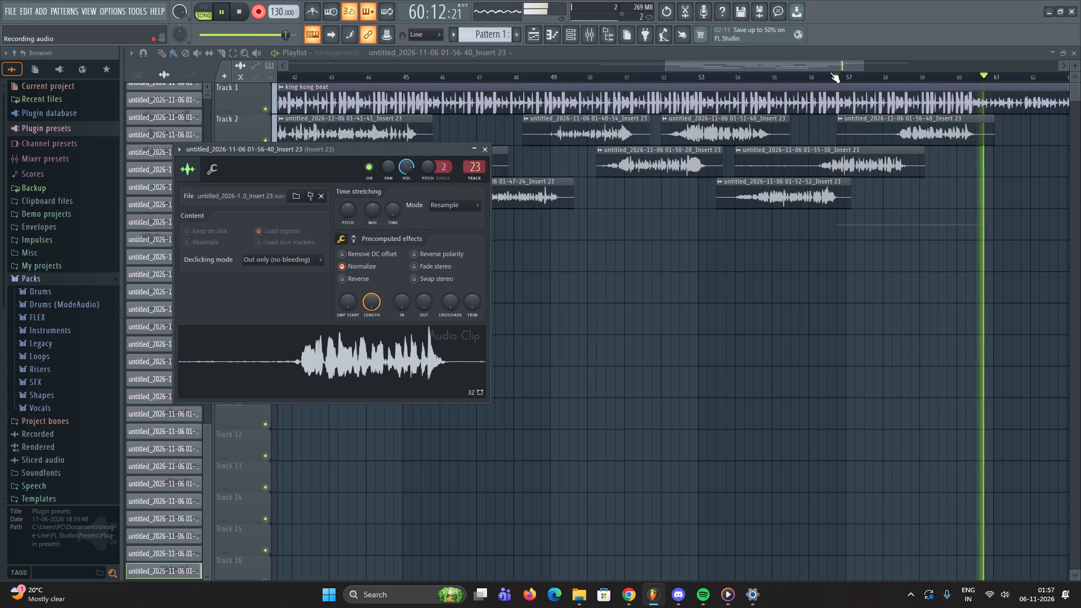
{"action": "key", "text": "space"}
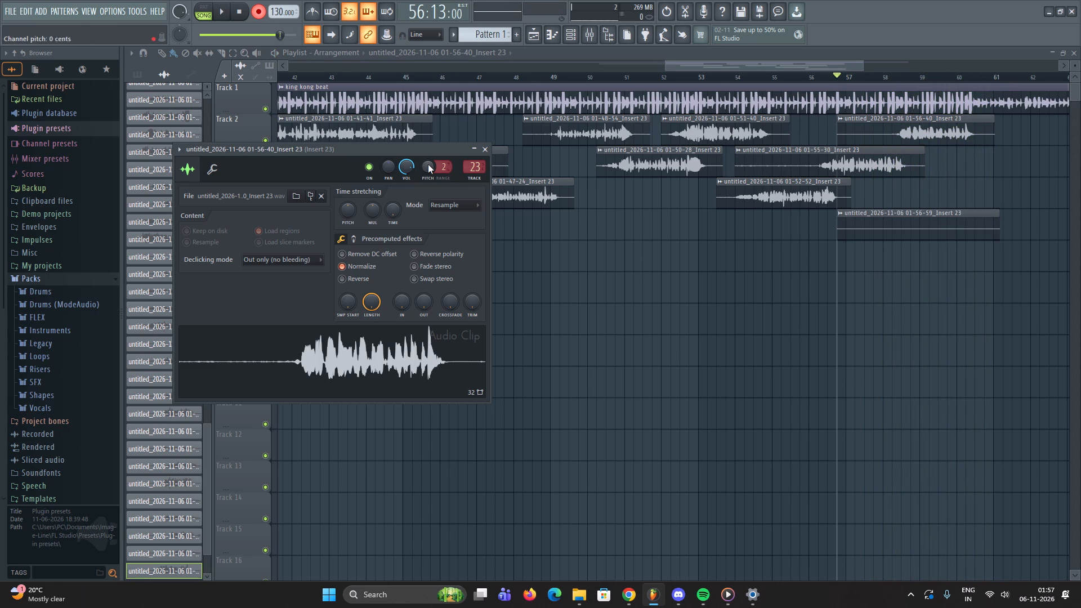
{"action": "left_click", "coordinate": [485, 150]}
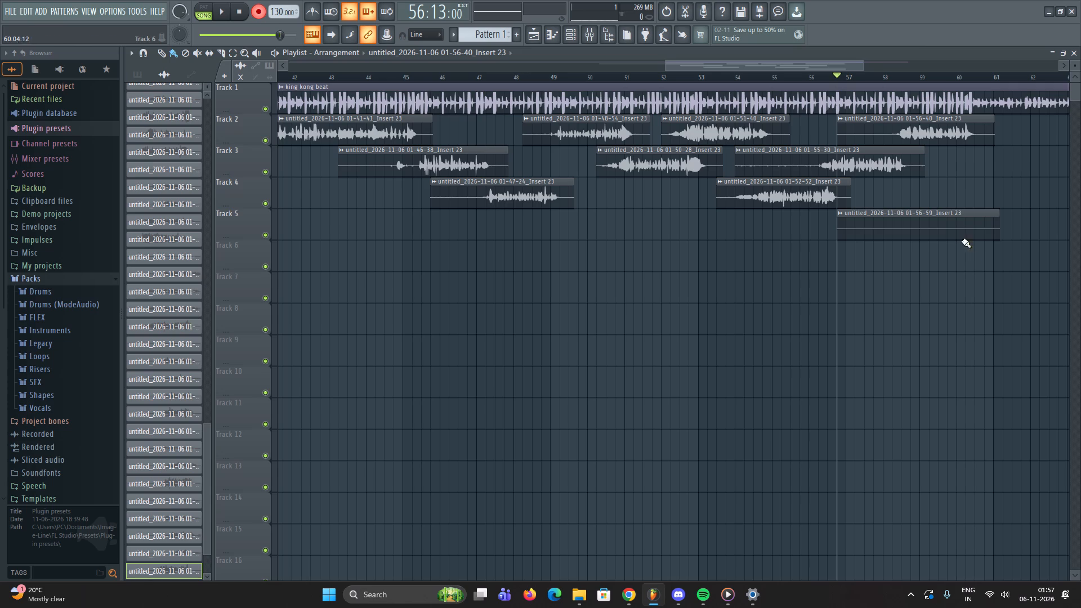
{"action": "right_click", "coordinate": [947, 226]}
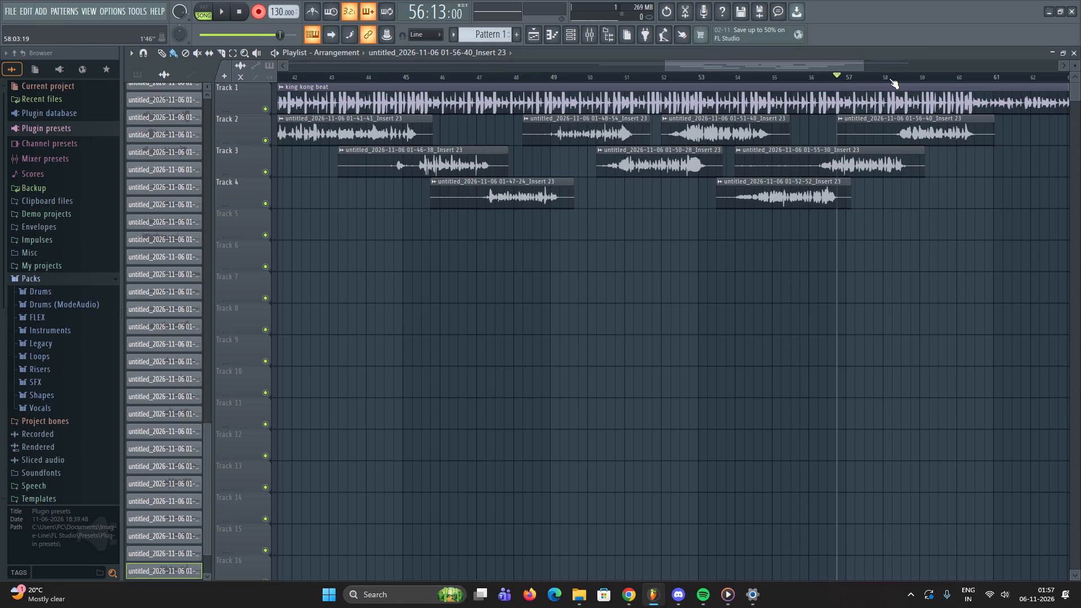
Record a vocal take on Track 4 from 58:01 to about bar 61 and normalize its clip.
{"action": "left_click", "coordinate": [889, 78]}
{"action": "left_click", "coordinate": [885, 78]}
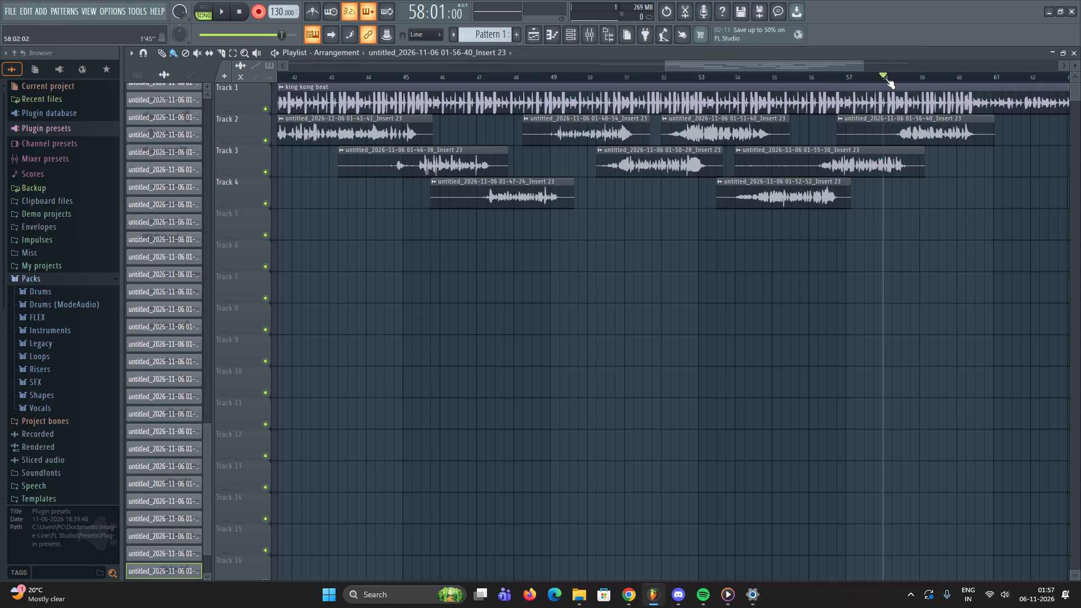
{"action": "key", "text": "space"}
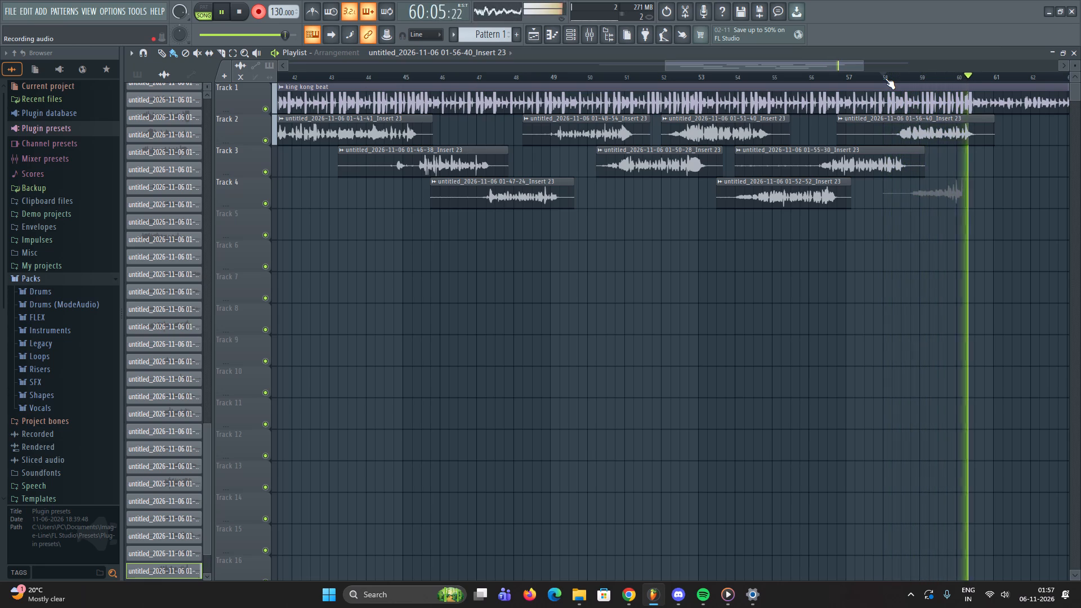
{"action": "key", "text": "space"}
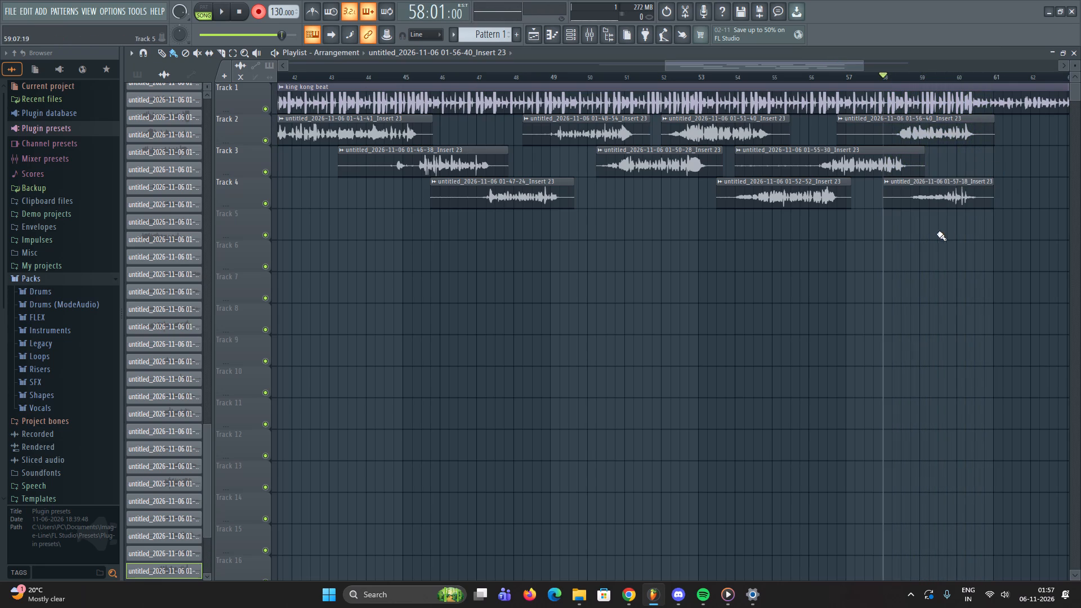
{"action": "left_click", "coordinate": [949, 199]}
{"action": "double_click", "coordinate": [949, 199]}
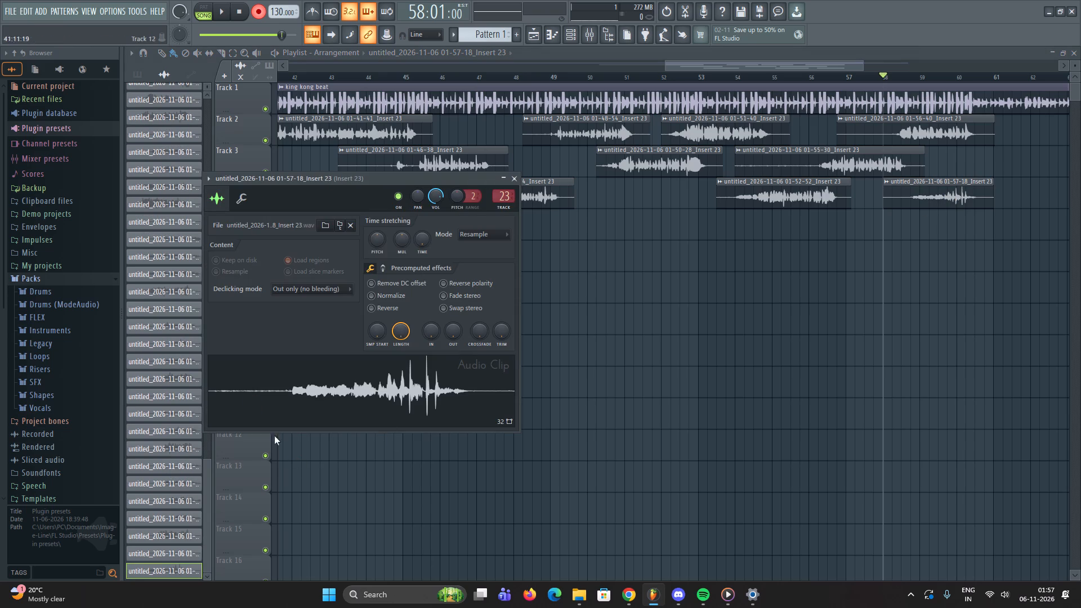
{"action": "left_click", "coordinate": [369, 298]}
Lower the channel volume of the new Track 4 vocal clip.
{"action": "scroll", "coordinate": [432, 207], "scroll_direction": "down", "scroll_amount": 7}
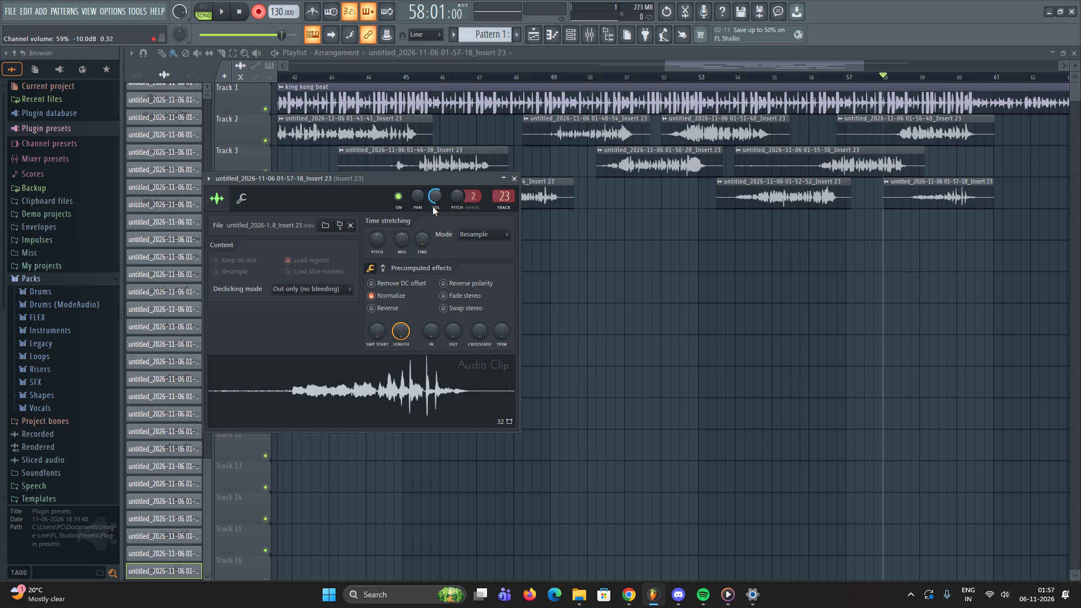
{"action": "scroll", "coordinate": [432, 207], "scroll_direction": "down", "scroll_amount": 8}
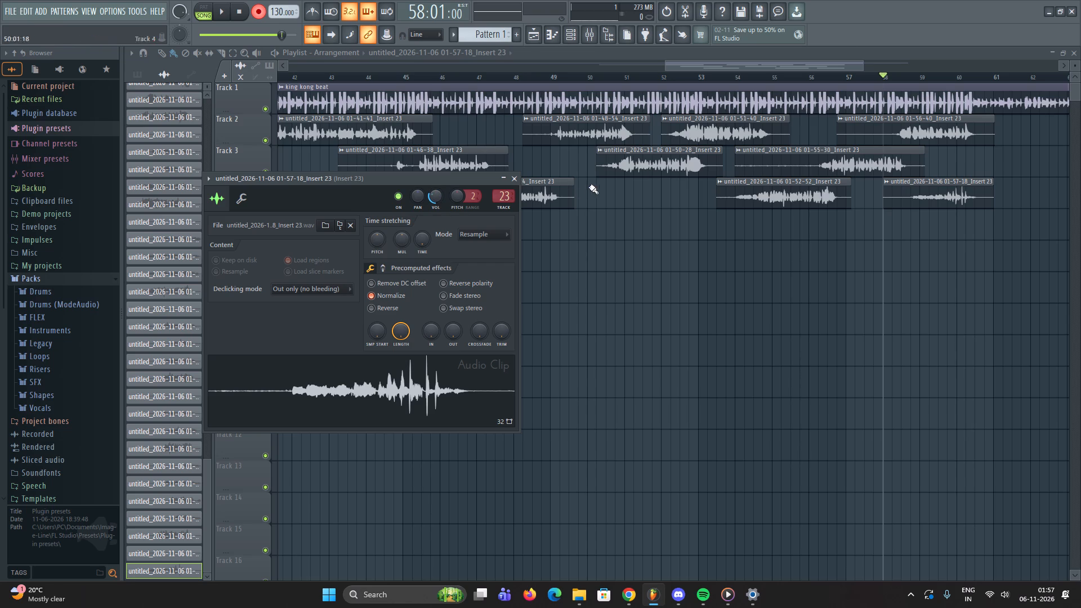
Turn off recording and play back from 58:01 to check the Track 4 take's level against the beat.
{"action": "left_click", "coordinate": [256, 8]}
{"action": "key", "text": "space"}
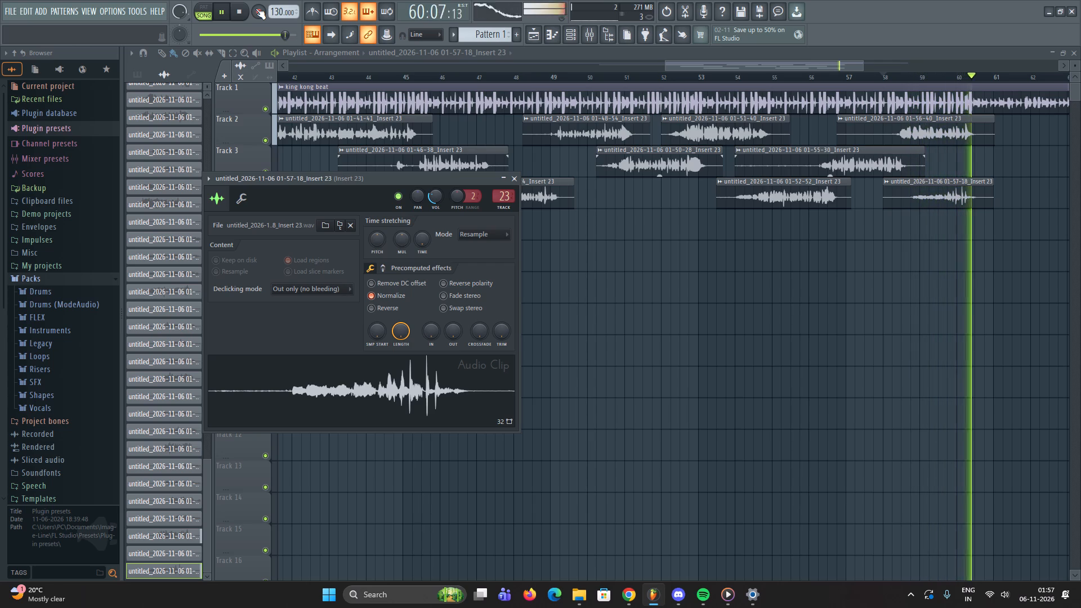
{"action": "key", "text": "space"}
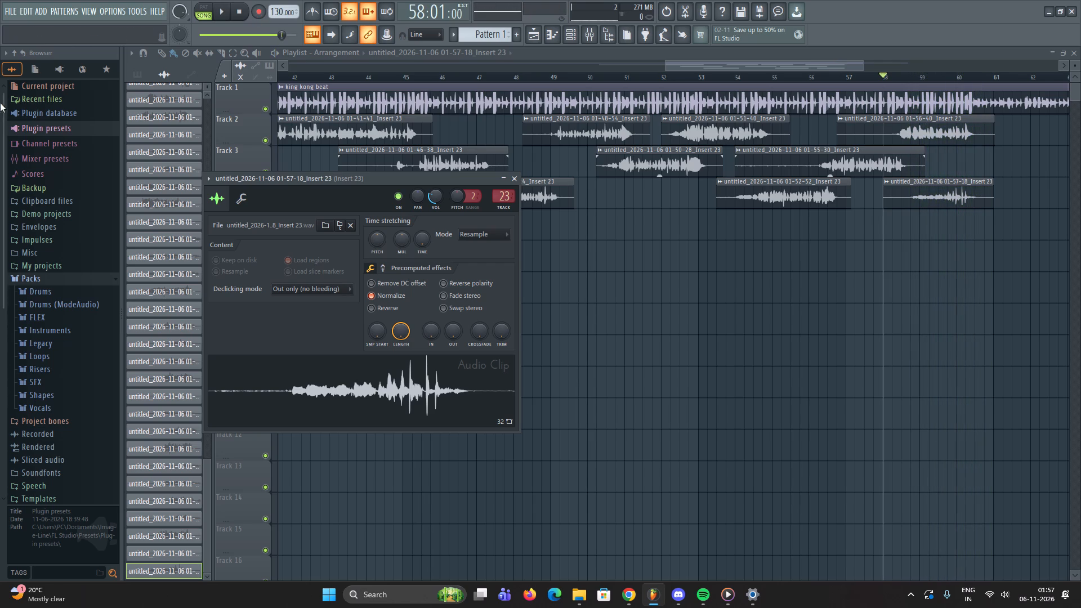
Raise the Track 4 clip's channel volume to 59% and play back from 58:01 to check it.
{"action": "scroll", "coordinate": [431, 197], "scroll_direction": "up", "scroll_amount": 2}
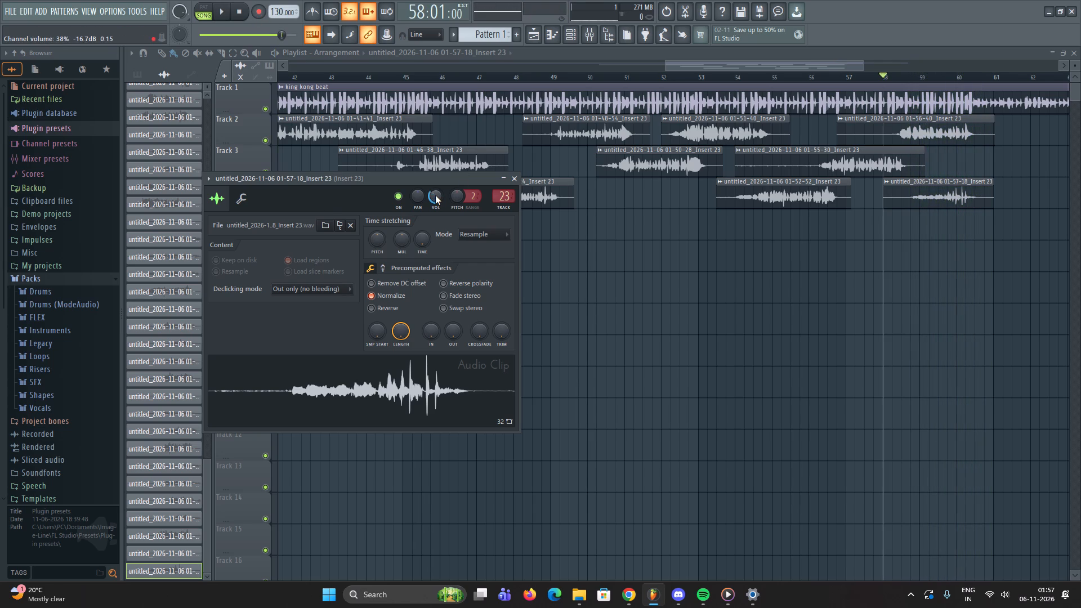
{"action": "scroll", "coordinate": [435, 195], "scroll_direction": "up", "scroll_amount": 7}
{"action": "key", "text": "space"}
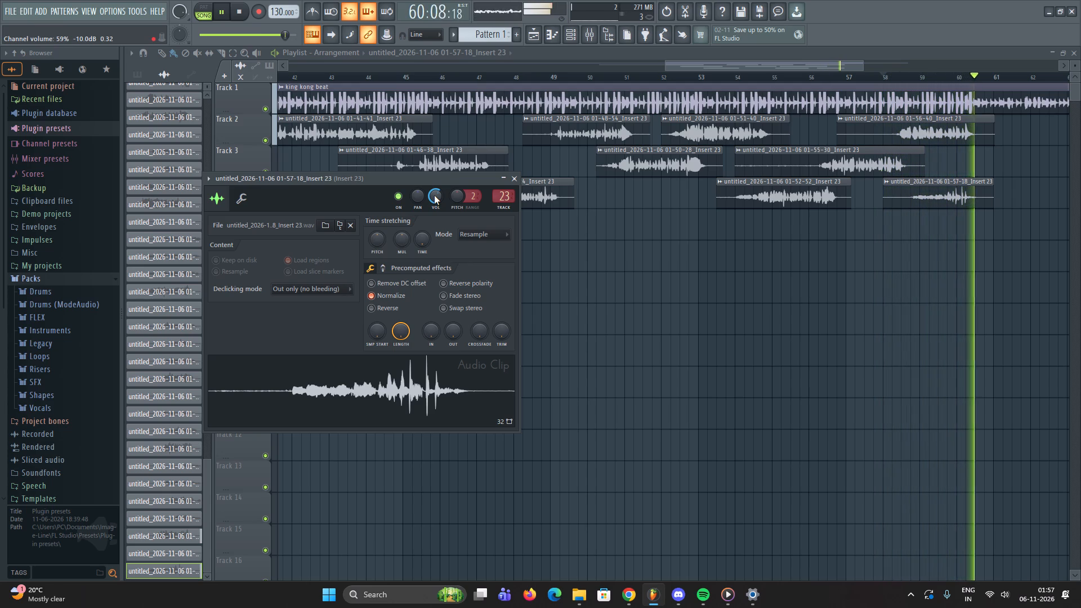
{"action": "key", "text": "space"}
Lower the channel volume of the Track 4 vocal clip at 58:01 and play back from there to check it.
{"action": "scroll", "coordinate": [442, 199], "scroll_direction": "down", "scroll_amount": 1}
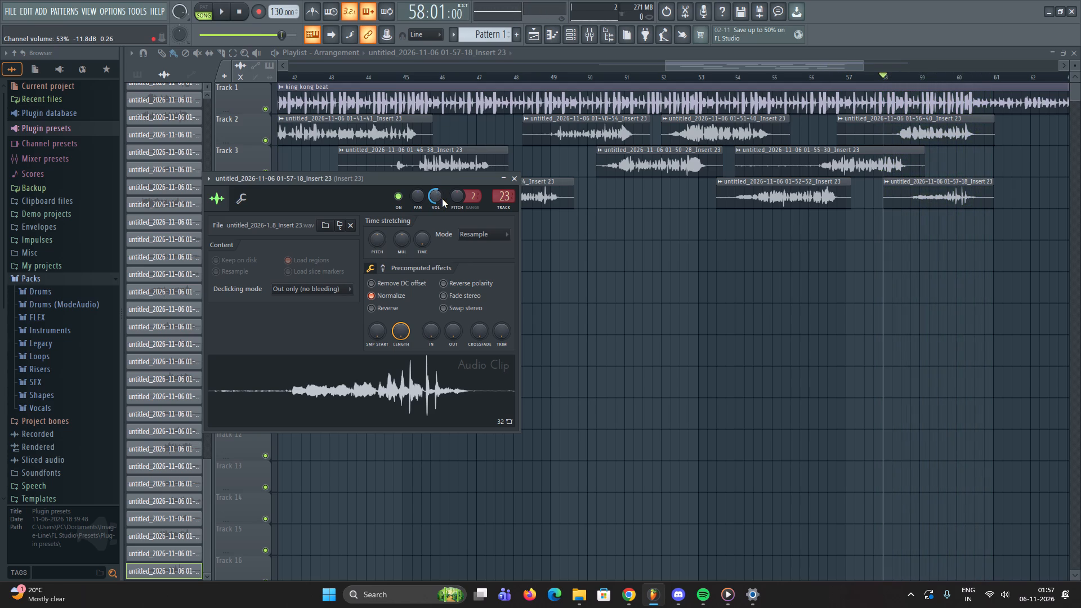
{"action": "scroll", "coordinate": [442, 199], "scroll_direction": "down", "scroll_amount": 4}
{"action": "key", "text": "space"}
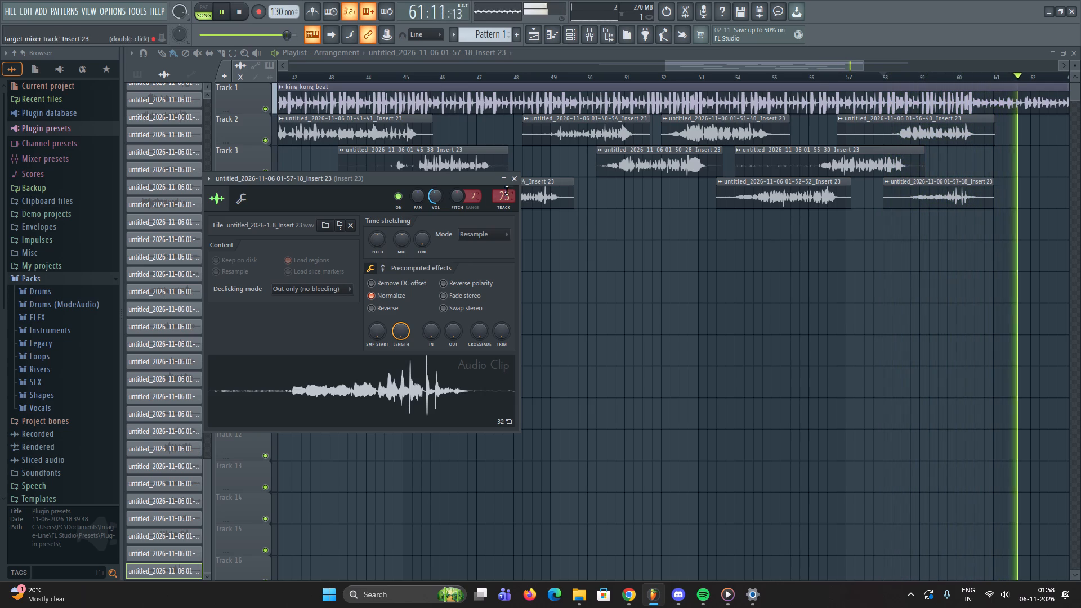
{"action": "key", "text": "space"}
Delete the Track 4 take at 58:01 and record a new vocal take there to about bar 61.
{"action": "right_click", "coordinate": [946, 204]}
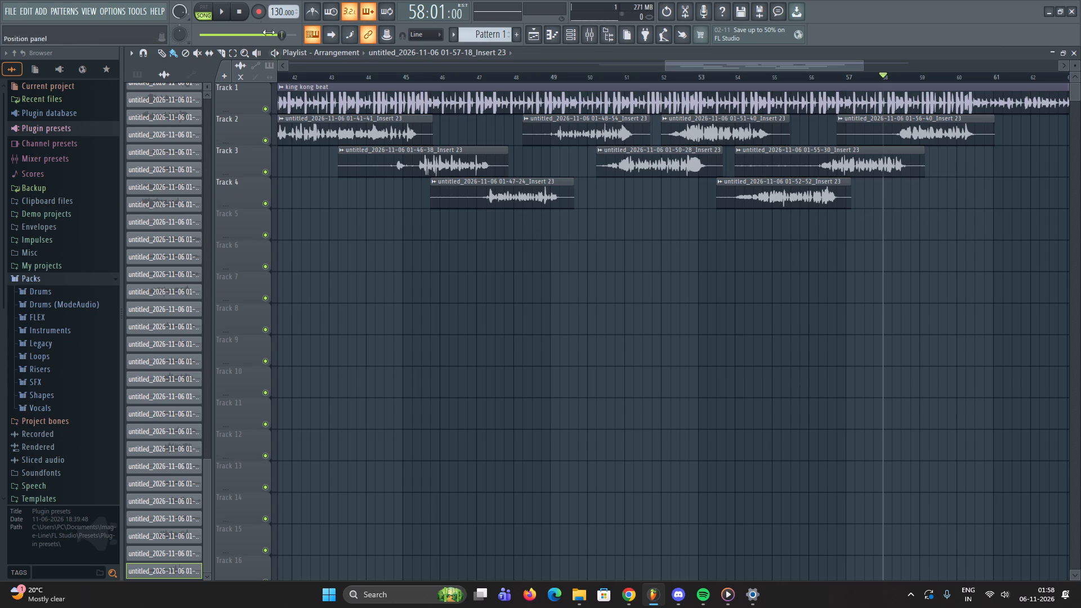
{"action": "left_click", "coordinate": [257, 18]}
{"action": "key", "text": "space"}
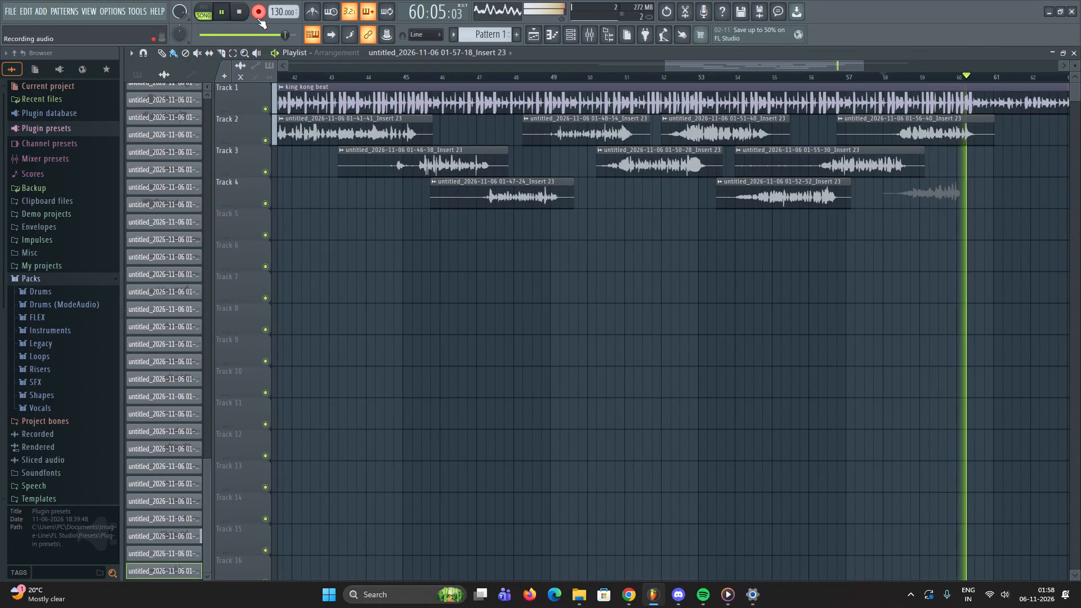
{"action": "key", "text": "space"}
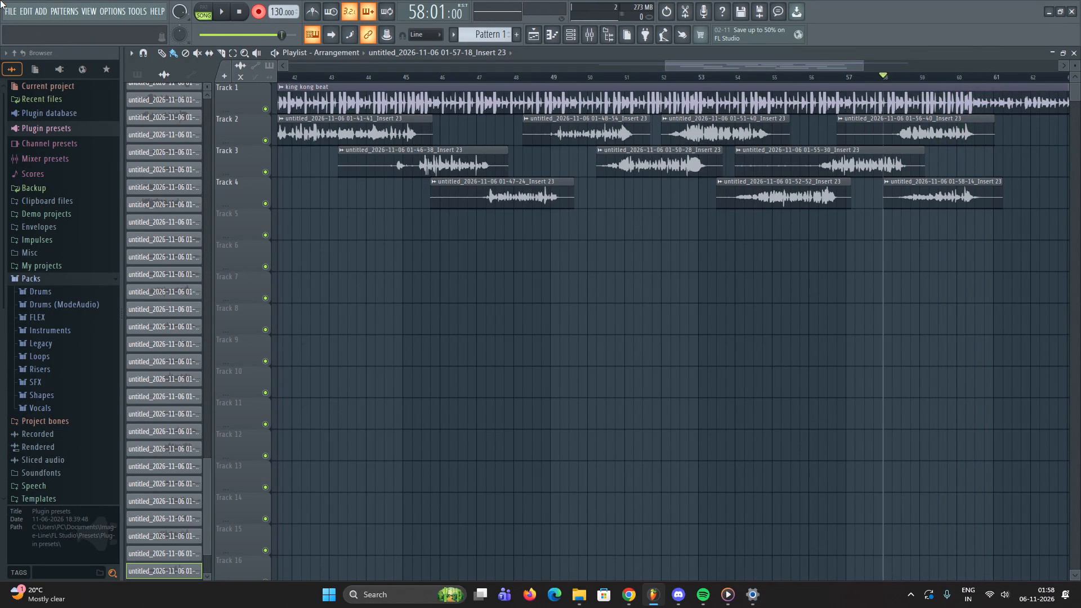
Turn off recording and play back from 58:01 to check the new Track 4 take.
{"action": "left_click", "coordinate": [253, 7]}
{"action": "key", "text": "space"}
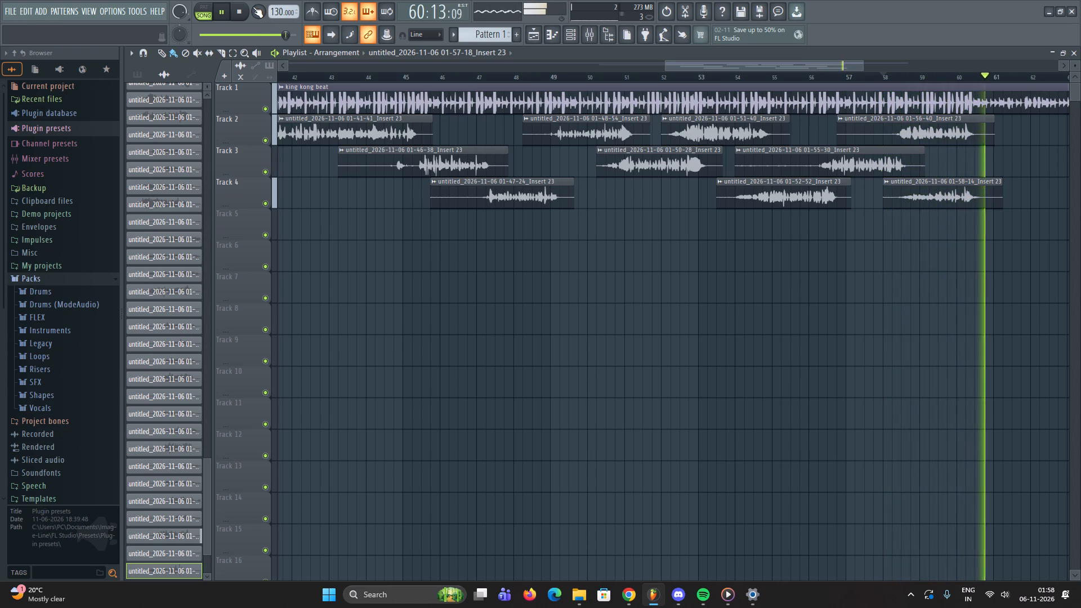
{"action": "key", "text": "space"}
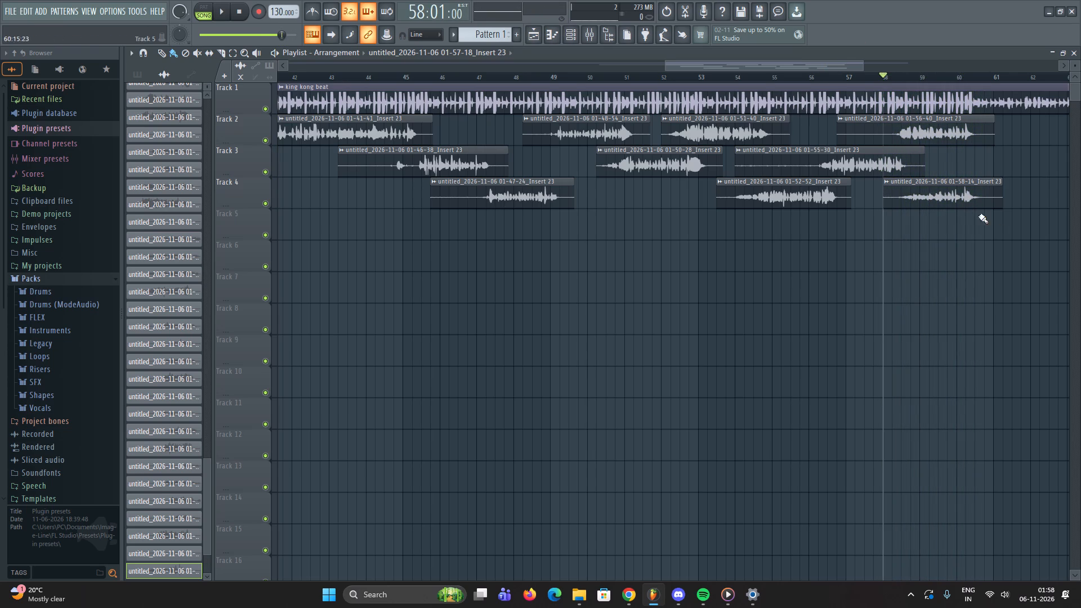
Normalize the new Track 4 clip, lower its channel volume, and play back from 58:01 to check the balance.
{"action": "double_click", "coordinate": [942, 186]}
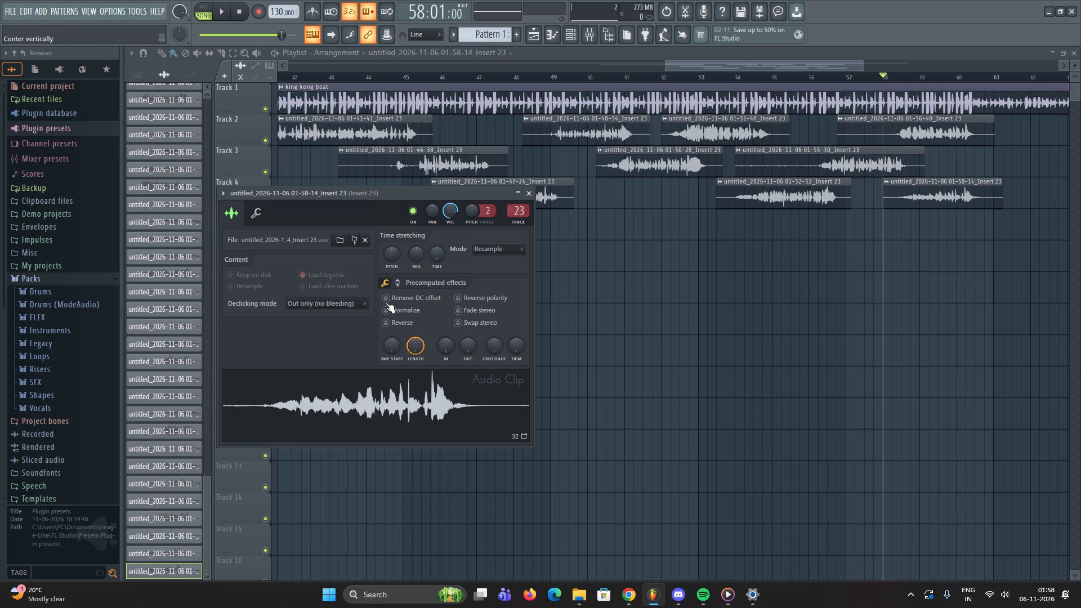
{"action": "left_click", "coordinate": [385, 306]}
{"action": "scroll", "coordinate": [455, 216], "scroll_direction": "down", "scroll_amount": 1}
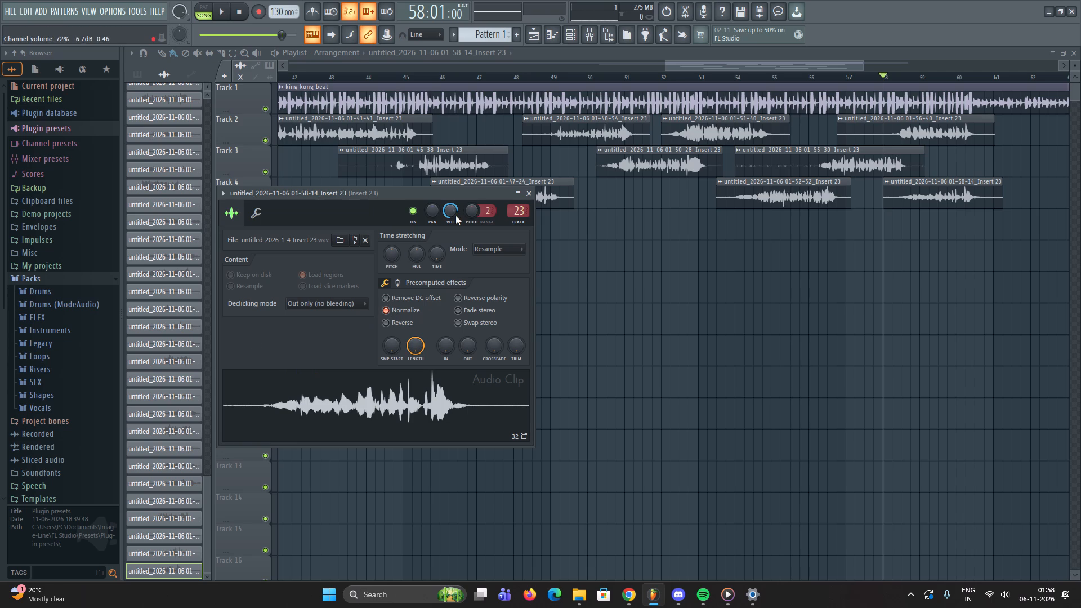
{"action": "scroll", "coordinate": [455, 216], "scroll_direction": "down", "scroll_amount": 4}
{"action": "key", "text": "space"}
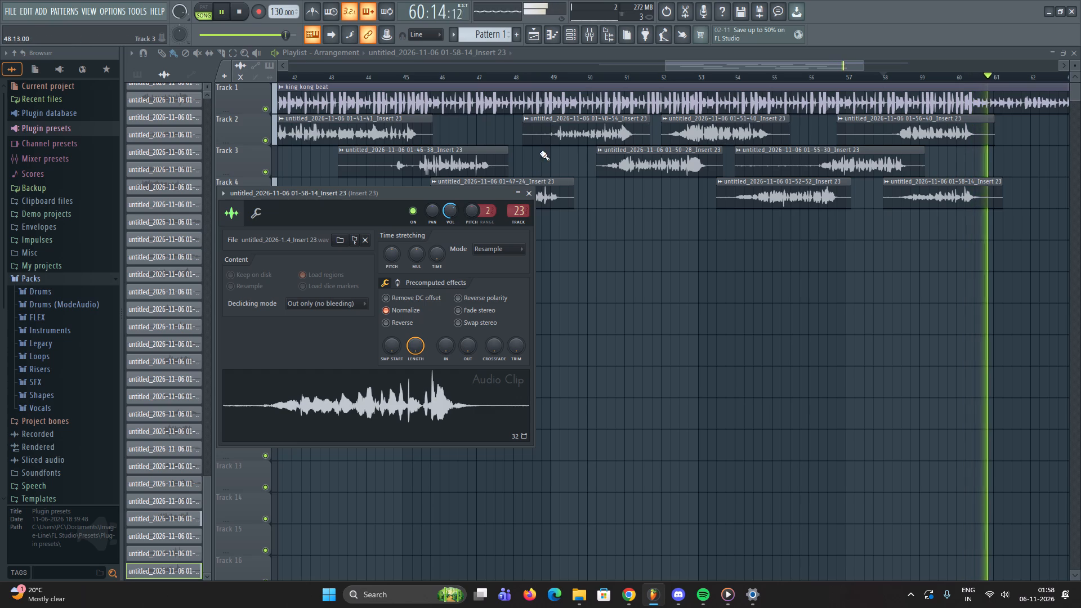
{"action": "left_click", "coordinate": [552, 184]}
{"action": "key", "text": "space"}
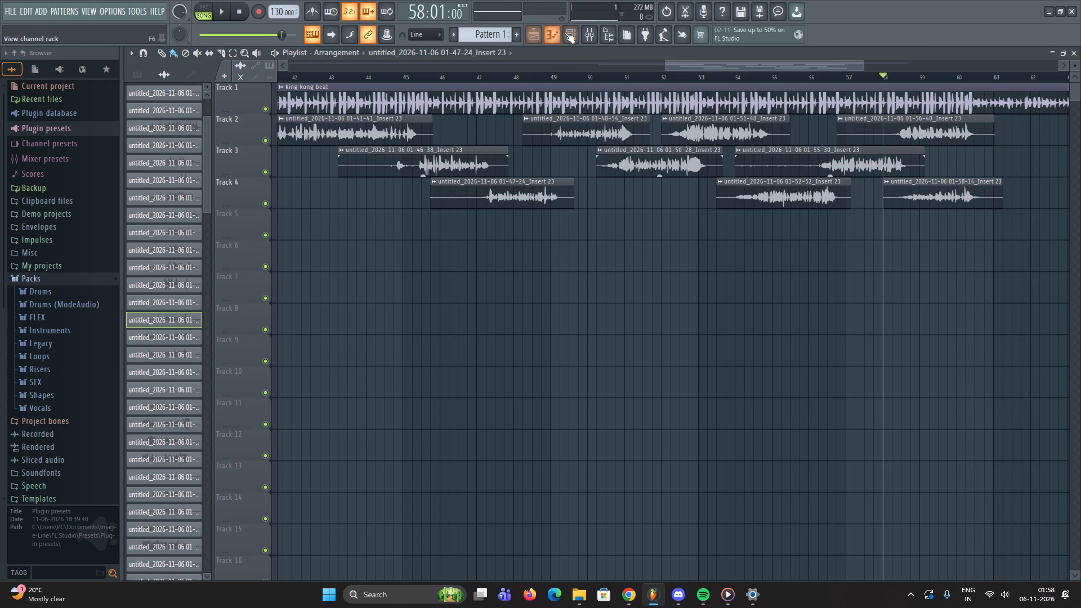
Raise the mixer volume of Insert 23 slightly above its default level and play back from 58:01 to check it.
{"action": "left_click", "coordinate": [589, 37]}
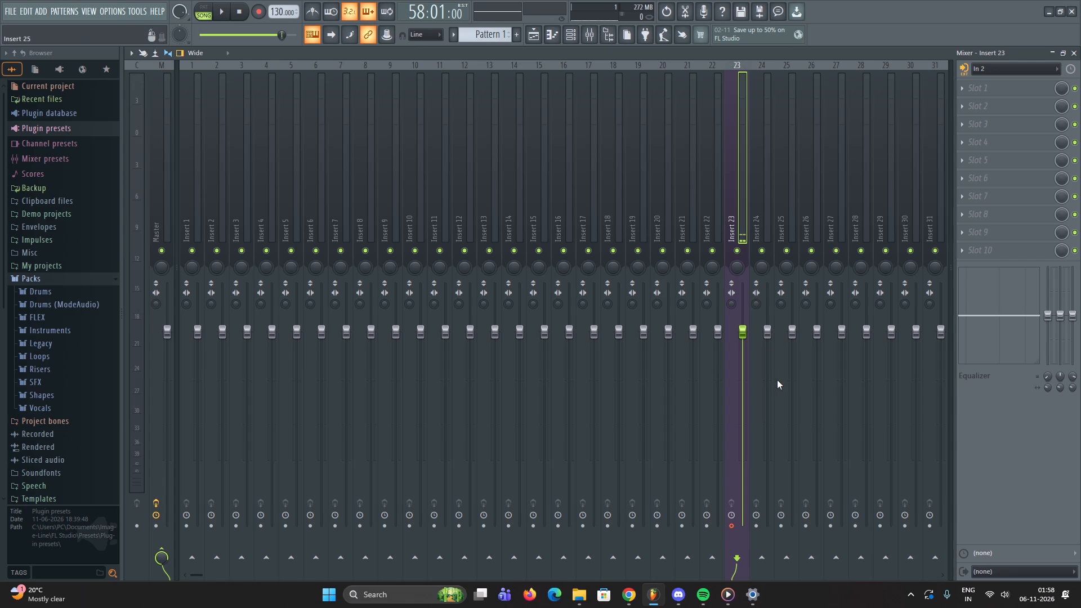
{"action": "left_click_drag", "start_coordinate": [743, 332], "coordinate": [738, 304]}
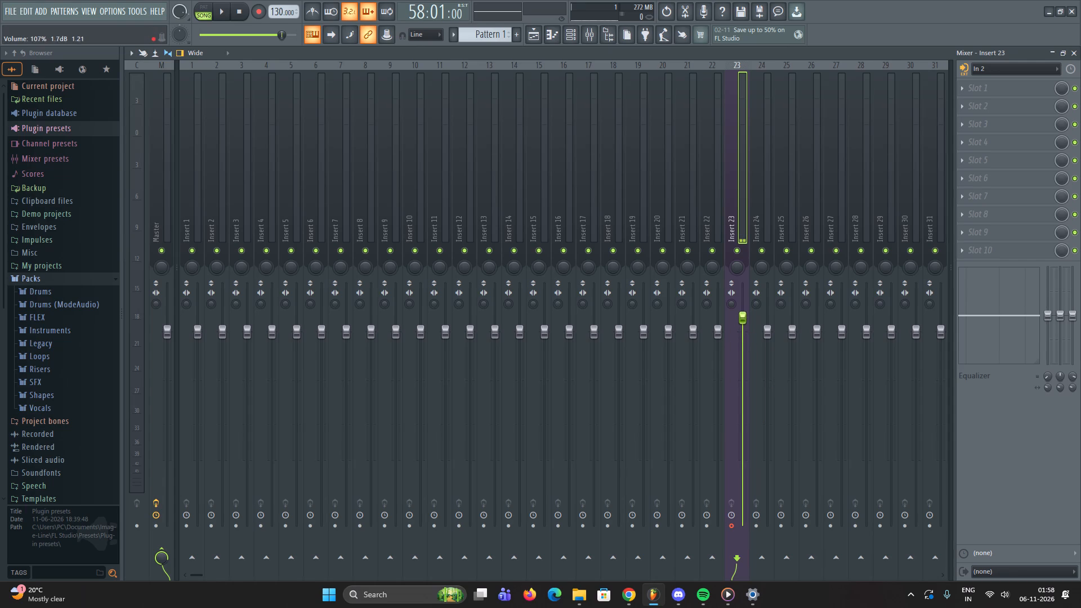
{"action": "left_click_drag", "start_coordinate": [738, 304], "coordinate": [738, 299]}
{"action": "left_click", "coordinate": [741, 311]}
{"action": "key", "text": "b"}
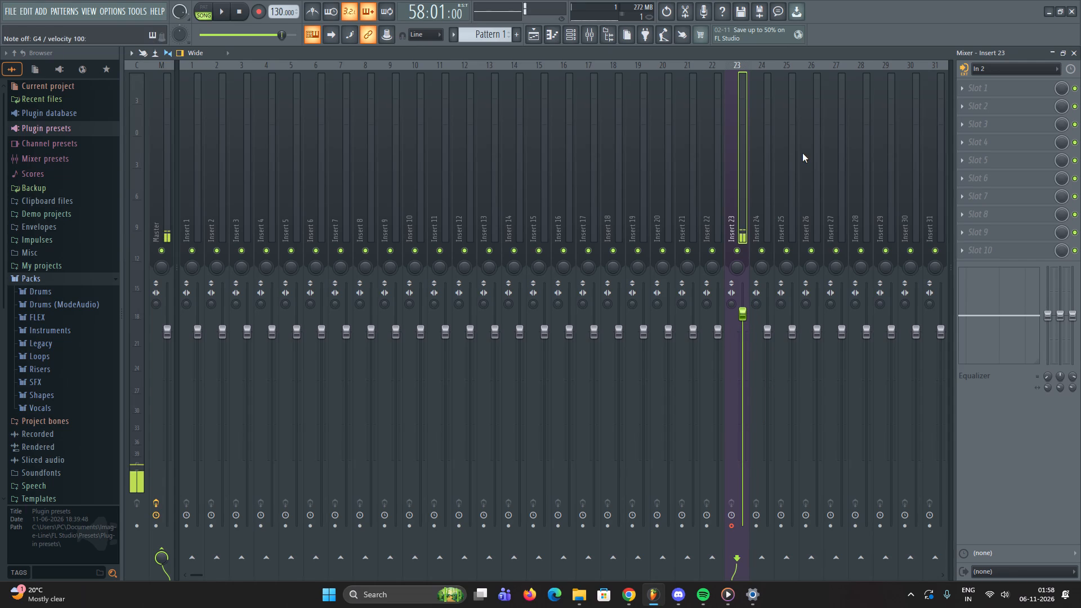
{"action": "key", "text": "space"}
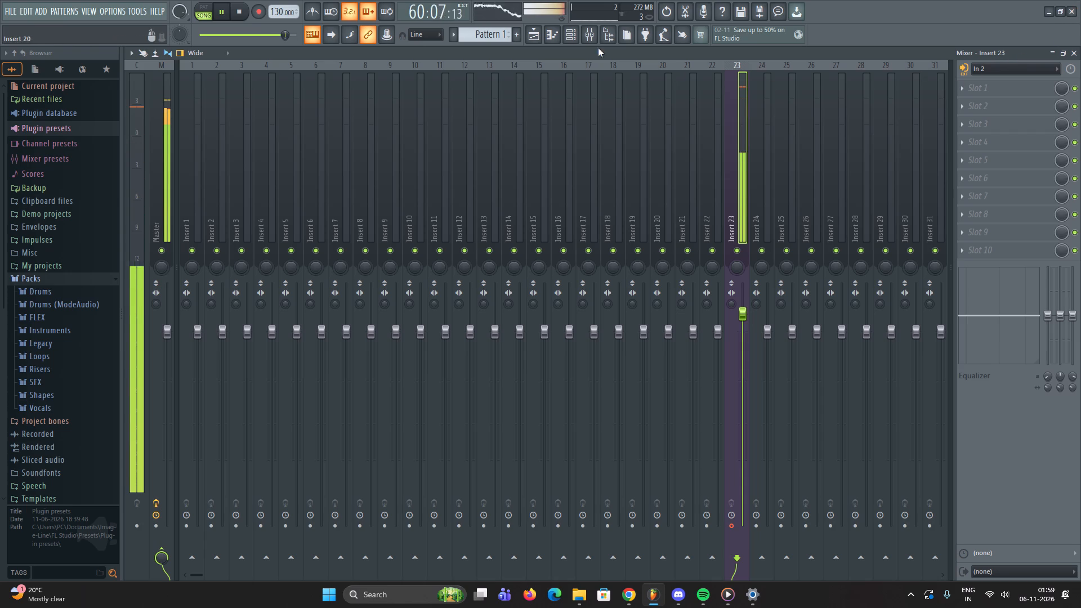
{"action": "left_click", "coordinate": [597, 34]}
{"action": "key", "text": "space"}
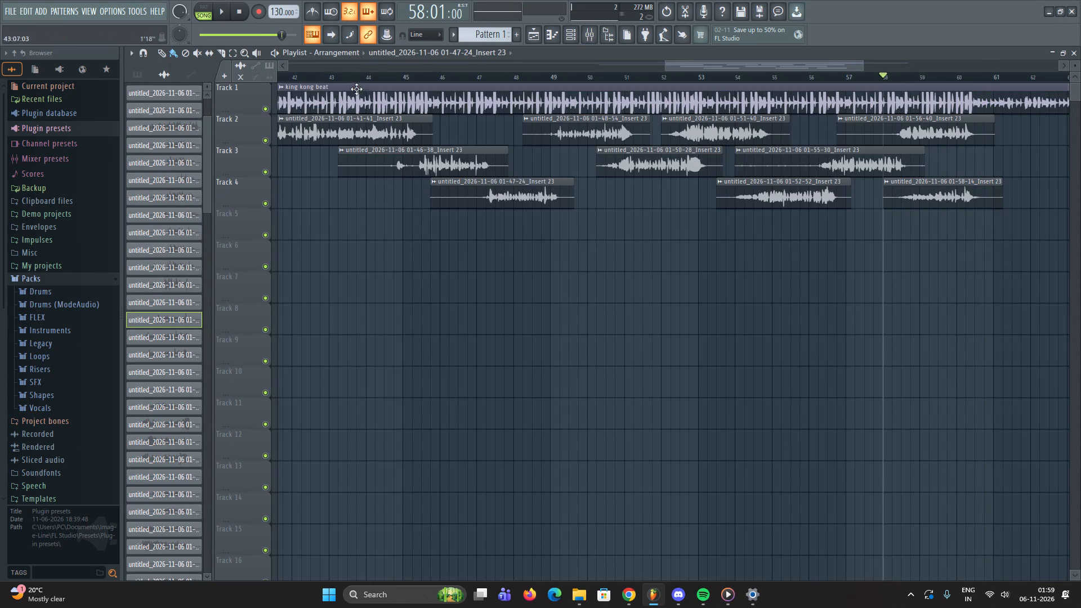
Play back the arrangement from 42:05 past bar 60 to review all the vocal takes against the beat.
{"action": "left_click", "coordinate": [324, 84]}
{"action": "left_click", "coordinate": [314, 84]}
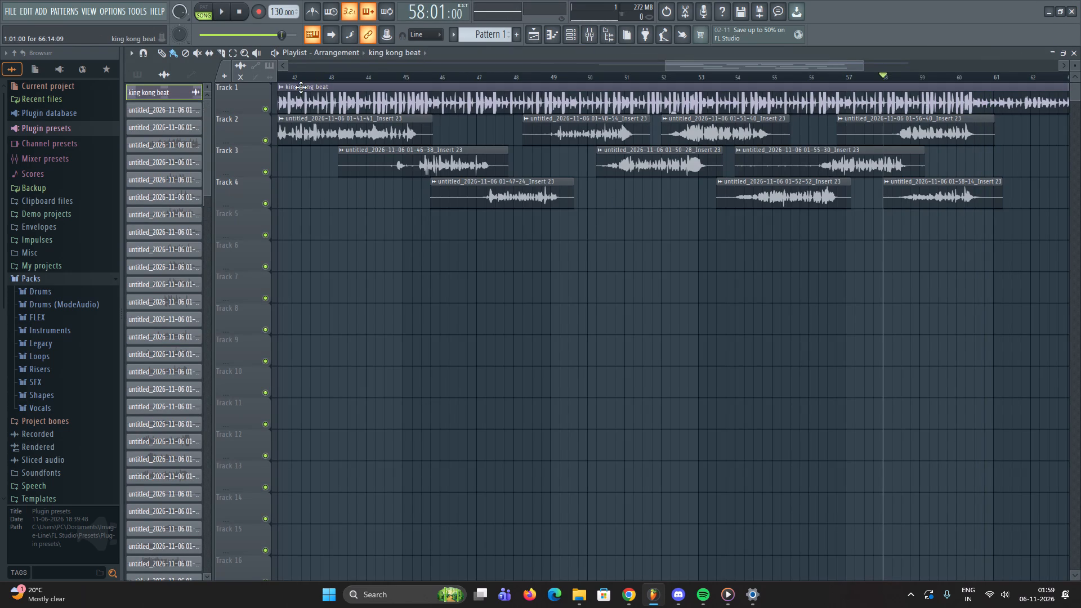
{"action": "left_click", "coordinate": [301, 87]}
{"action": "left_click", "coordinate": [324, 83]}
{"action": "left_click", "coordinate": [352, 81]}
{"action": "left_click_drag", "start_coordinate": [358, 79], "coordinate": [356, 79]}
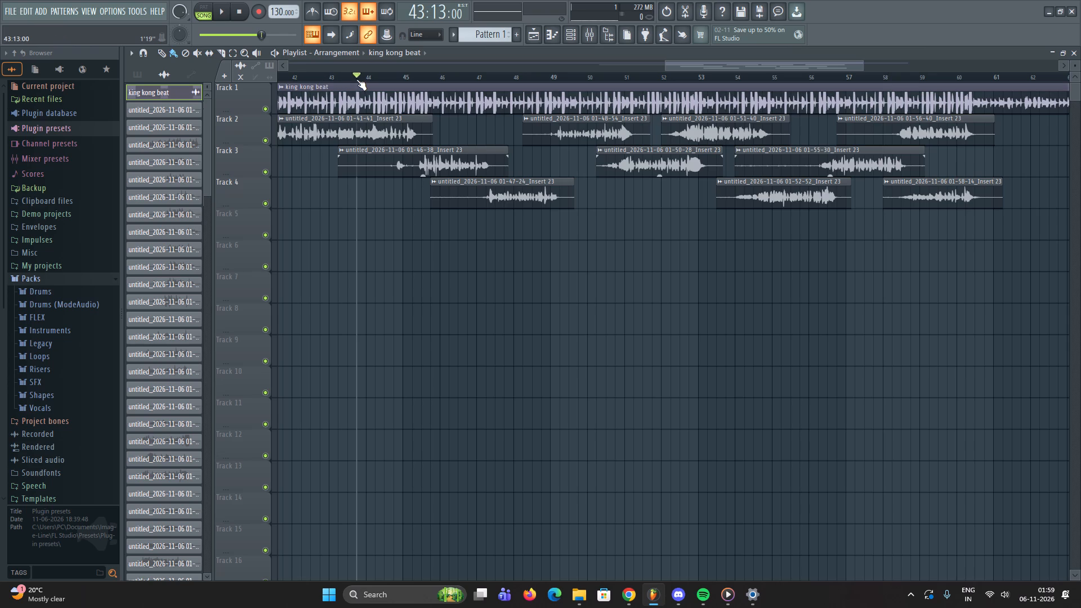
{"action": "left_click_drag", "start_coordinate": [356, 79], "coordinate": [301, 79]}
{"action": "key", "text": "space"}
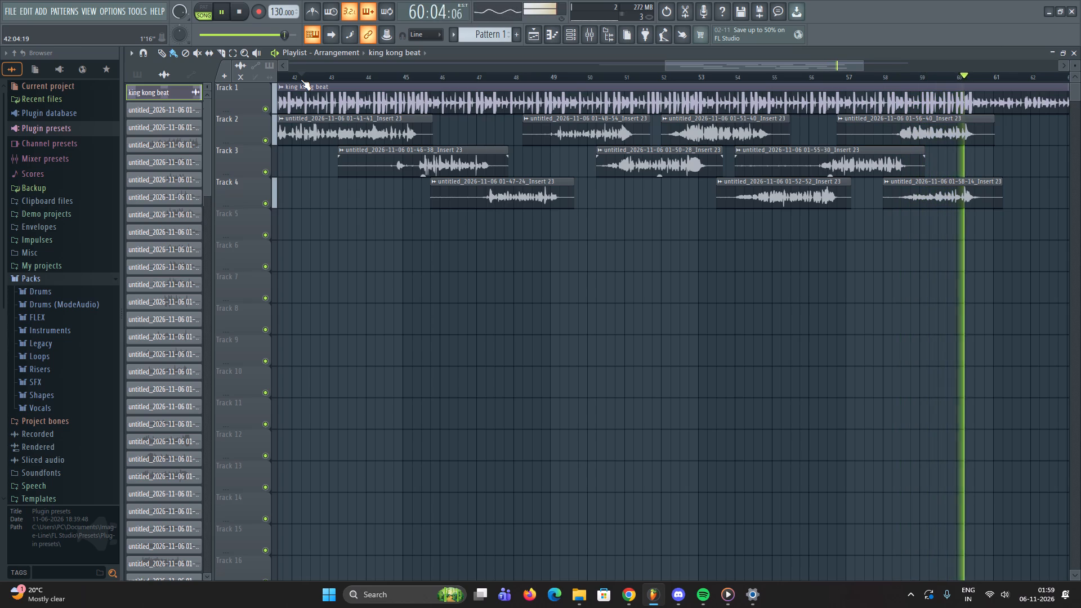
{"action": "key", "text": "space"}
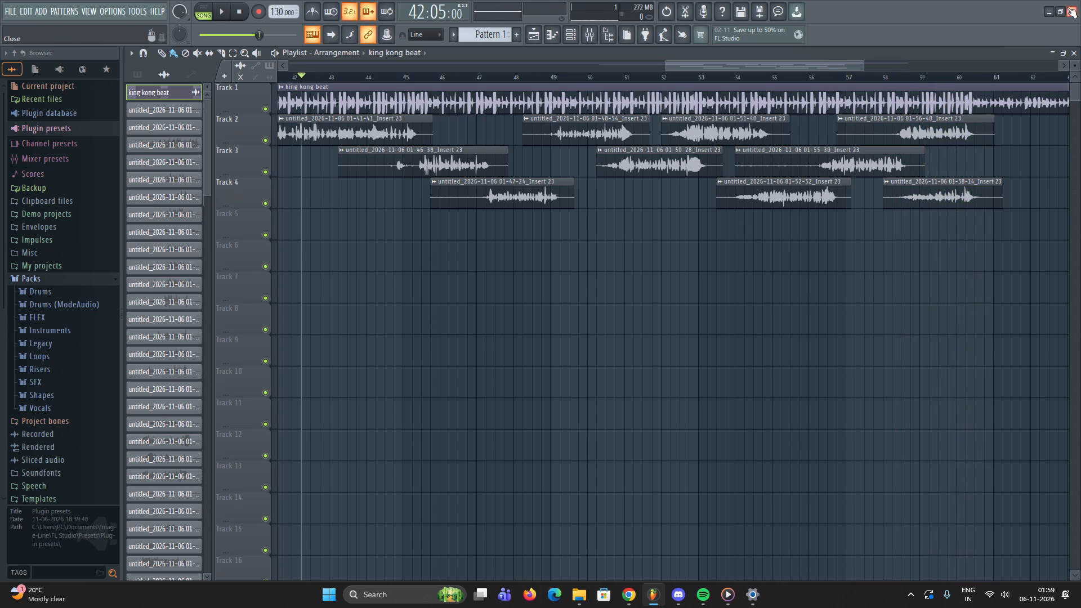
Export the full song as a WAV file named KINKONG in the sample folder, keeping the default render settings.
{"action": "left_click", "coordinate": [3, 10]}
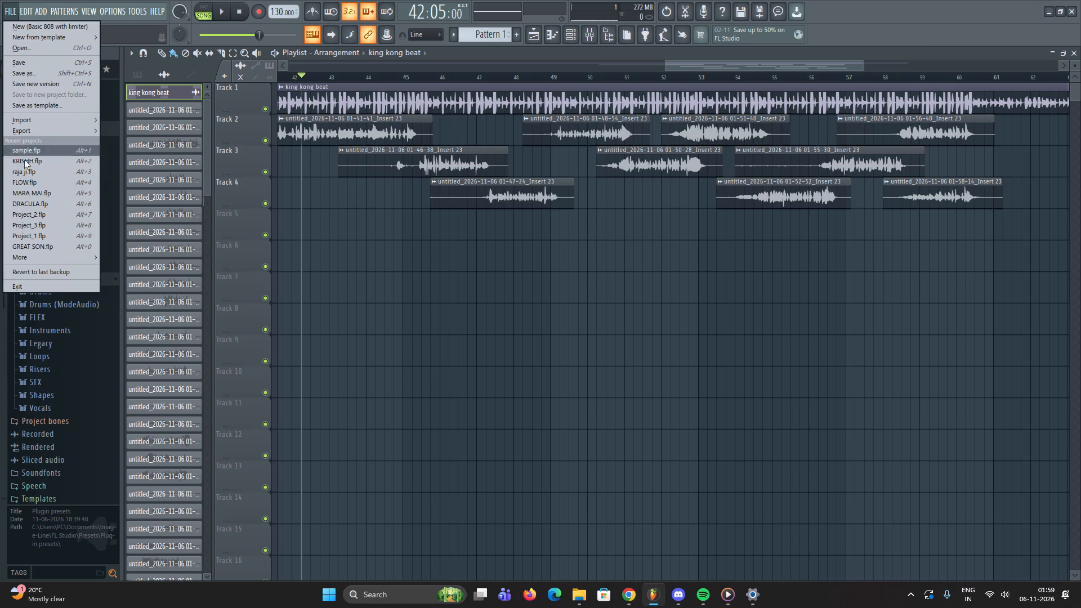
{"action": "left_click", "coordinate": [25, 122]}
{"action": "left_click", "coordinate": [25, 131]}
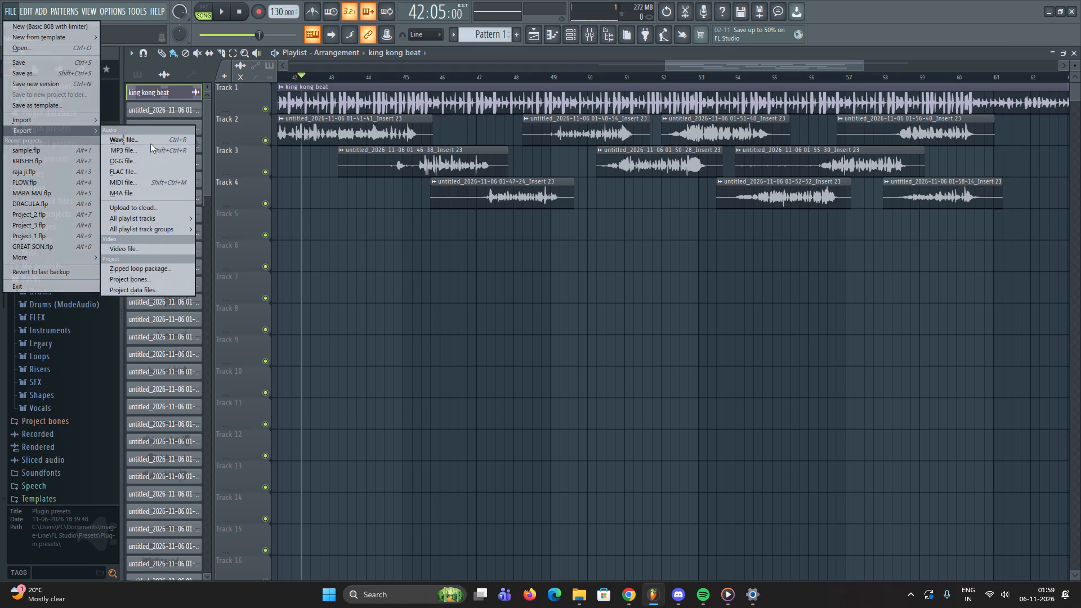
{"action": "left_click", "coordinate": [151, 140]}
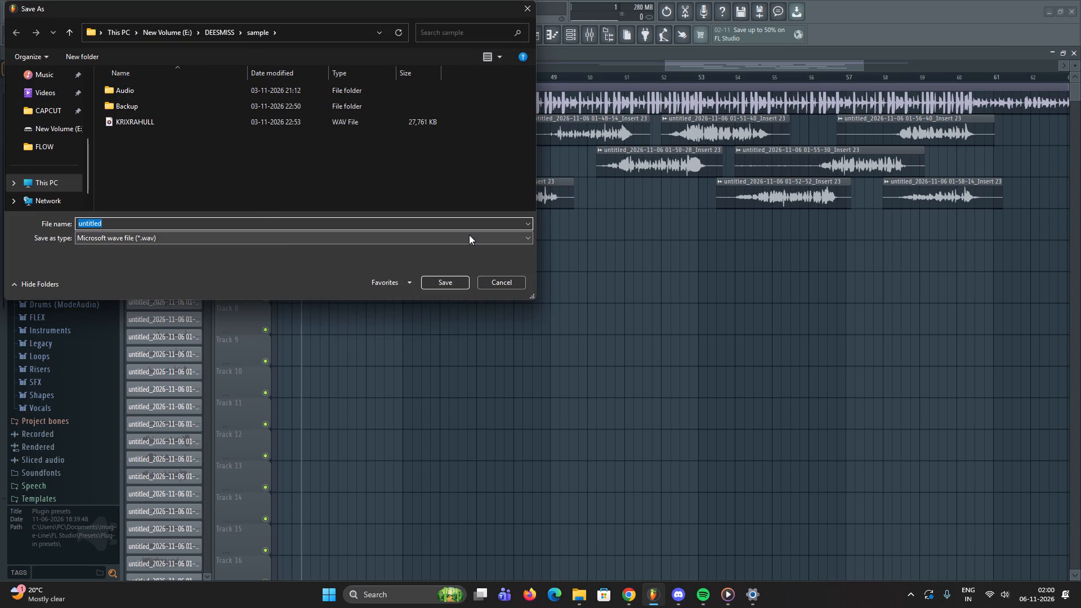
{"action": "key", "text": "BackSpace"}
{"action": "type", "text": "KIN"}
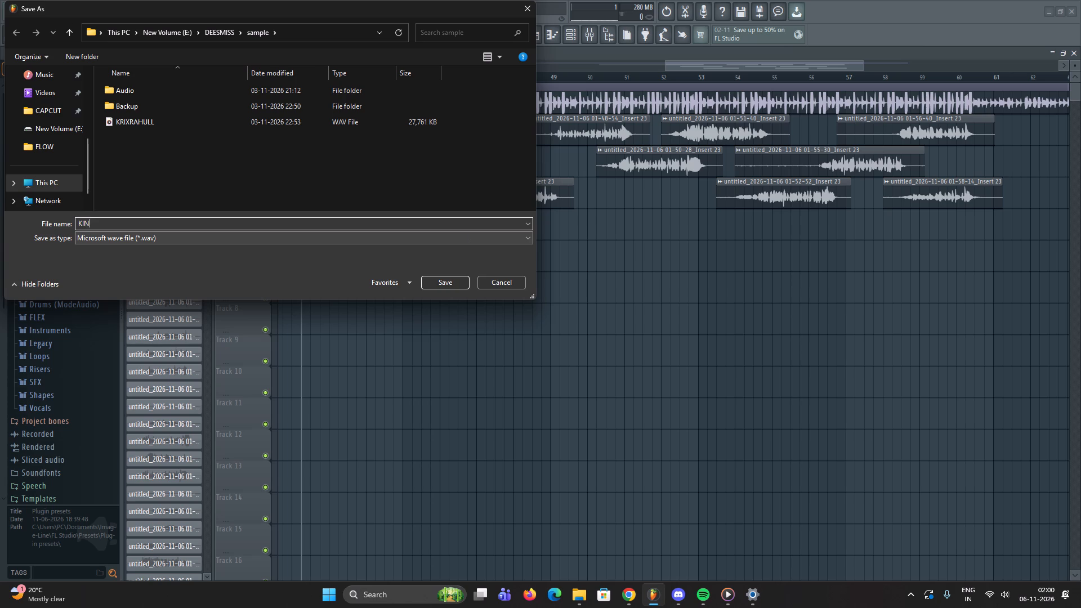
{"action": "type", "text": "KONG"}
{"action": "left_click", "coordinate": [445, 283]}
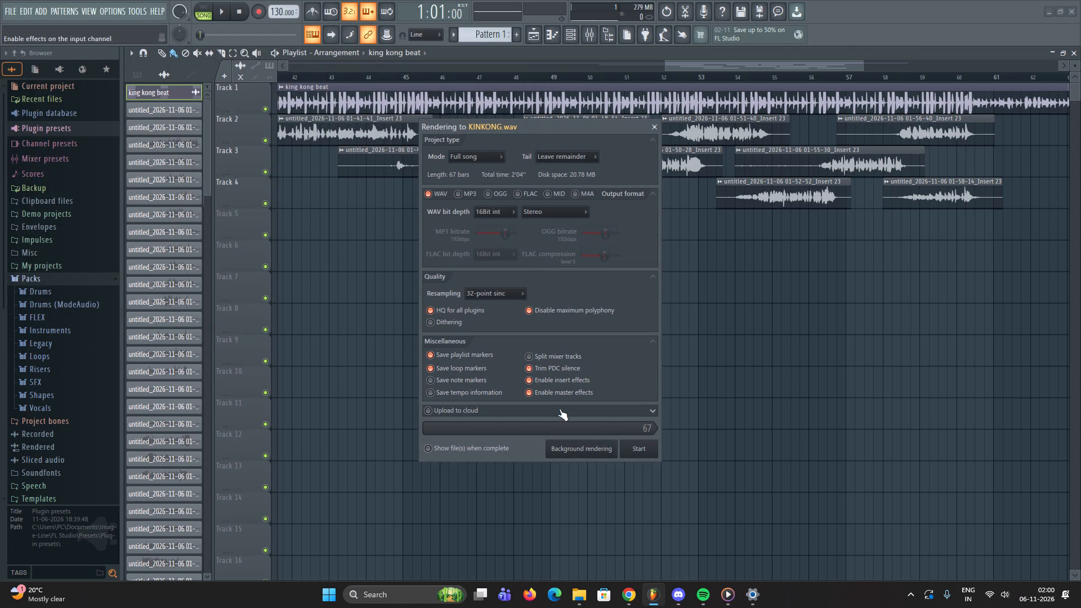
{"action": "key", "text": "Return"}
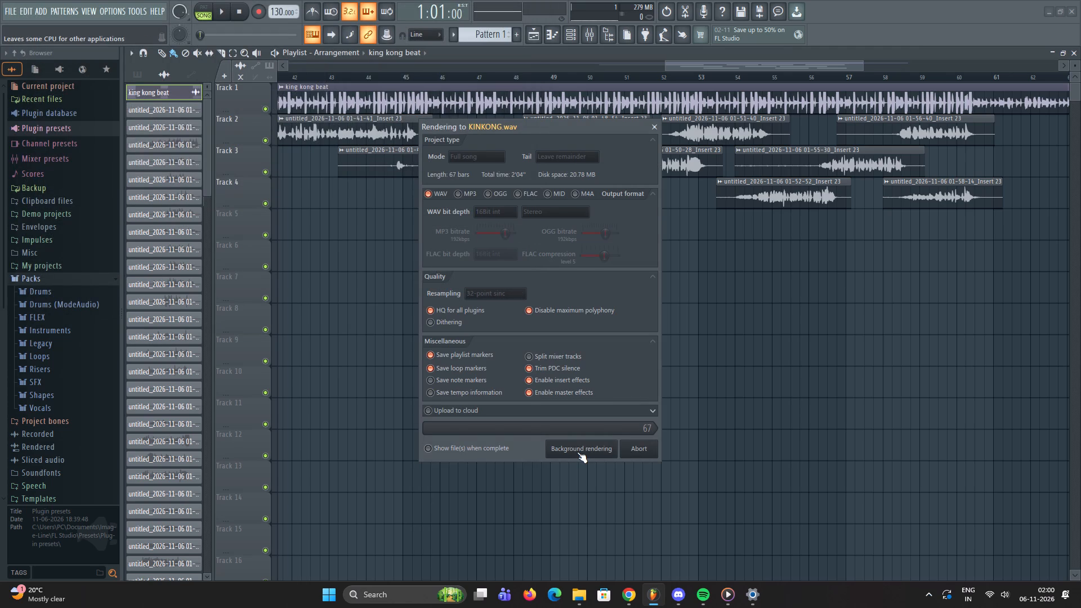
Close FL Studio, choosing to save the project as KINGGG in a new project folder.
{"action": "left_click", "coordinate": [1068, 8]}
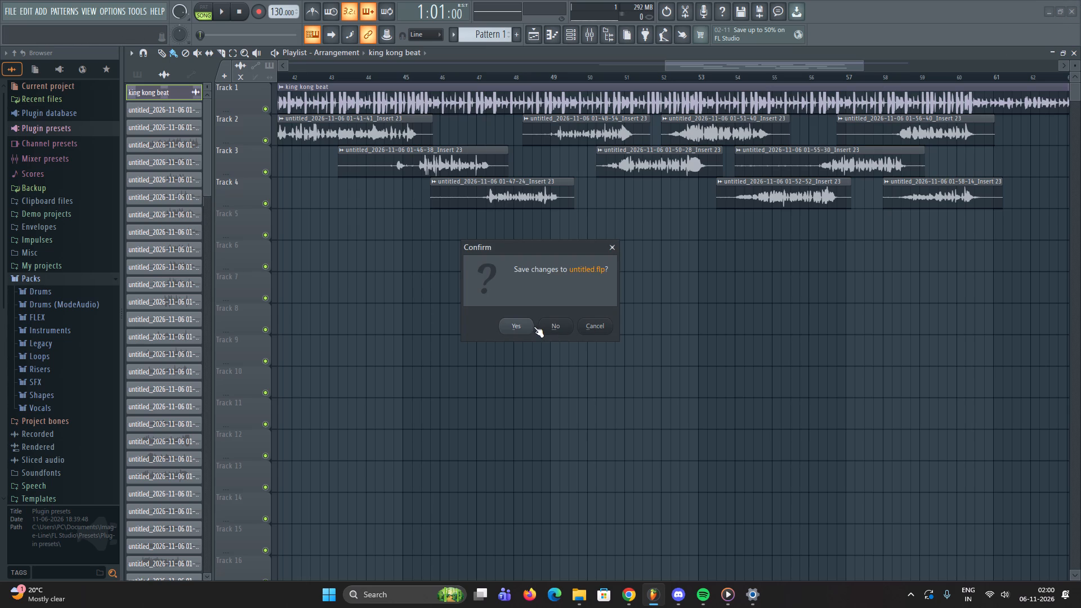
{"action": "left_click", "coordinate": [519, 330]}
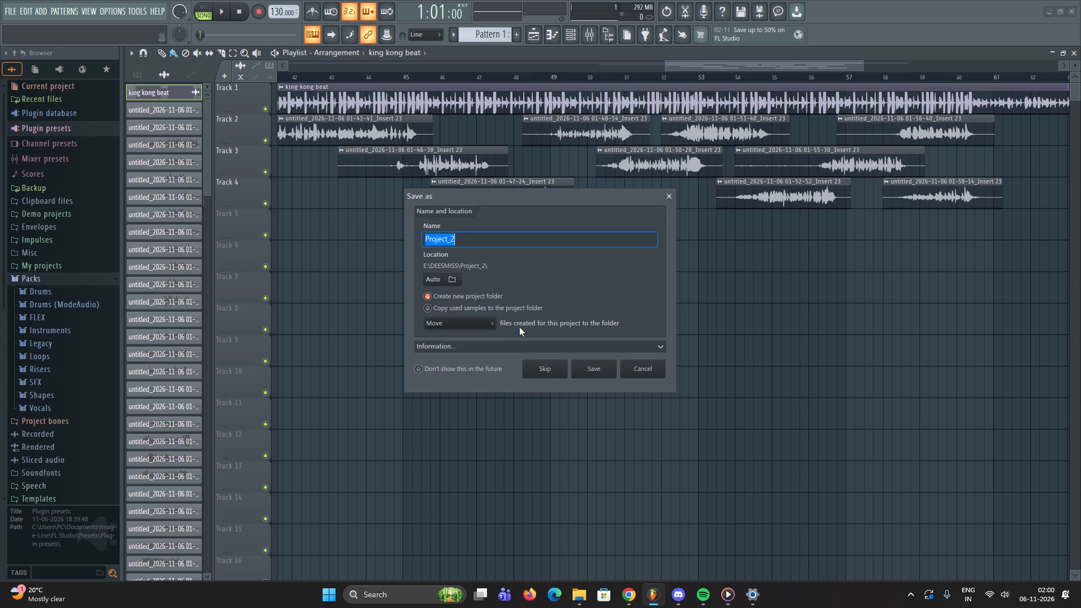
{"action": "type", "text": "KING"}
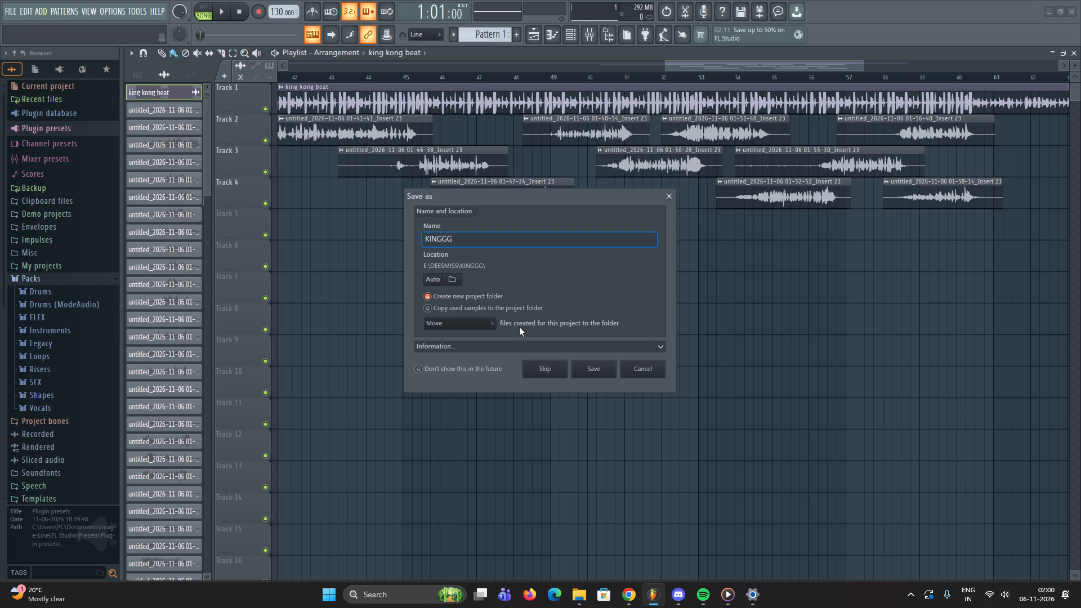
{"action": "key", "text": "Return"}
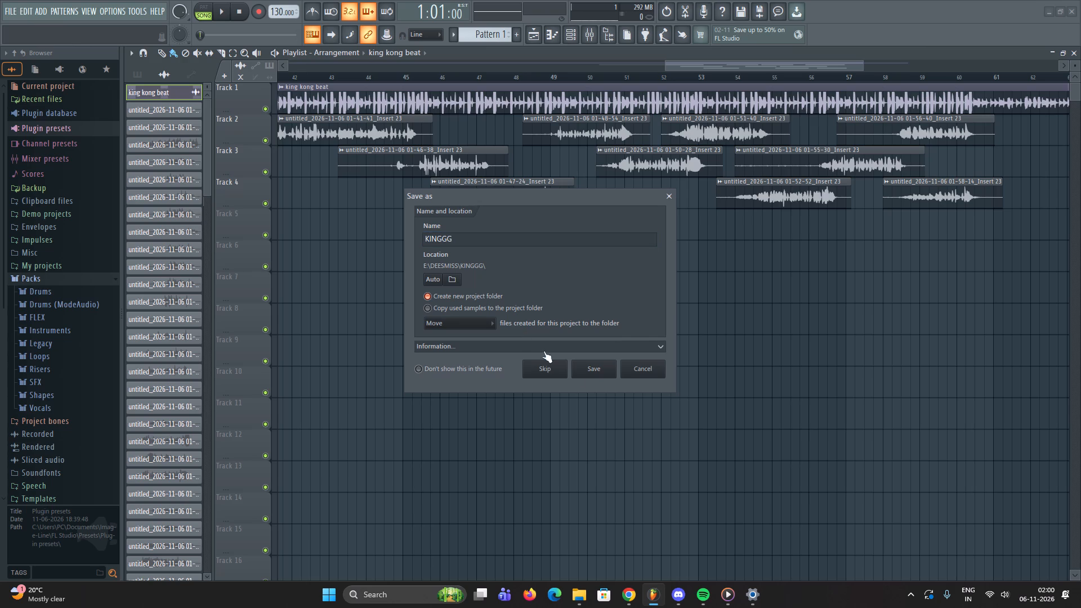
Save the project as KINGGG in a new project folder, moving its created files there, and finish closing it.
{"action": "left_click", "coordinate": [597, 373]}
{"action": "double_click", "coordinate": [1080, 3]}
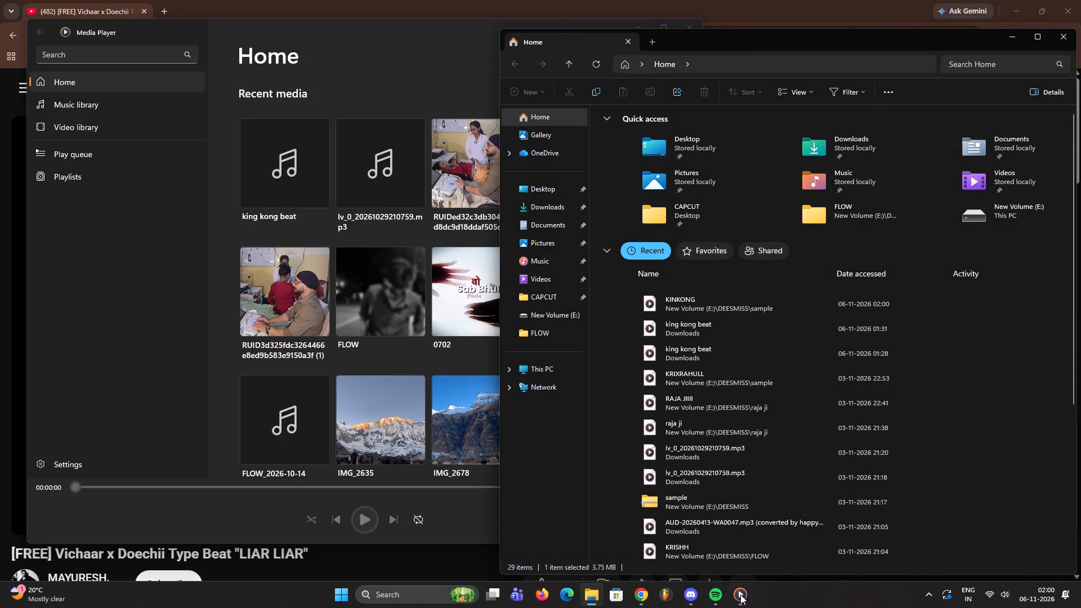
Switch to Google Chrome and open a new tab.
{"action": "left_click", "coordinate": [638, 597]}
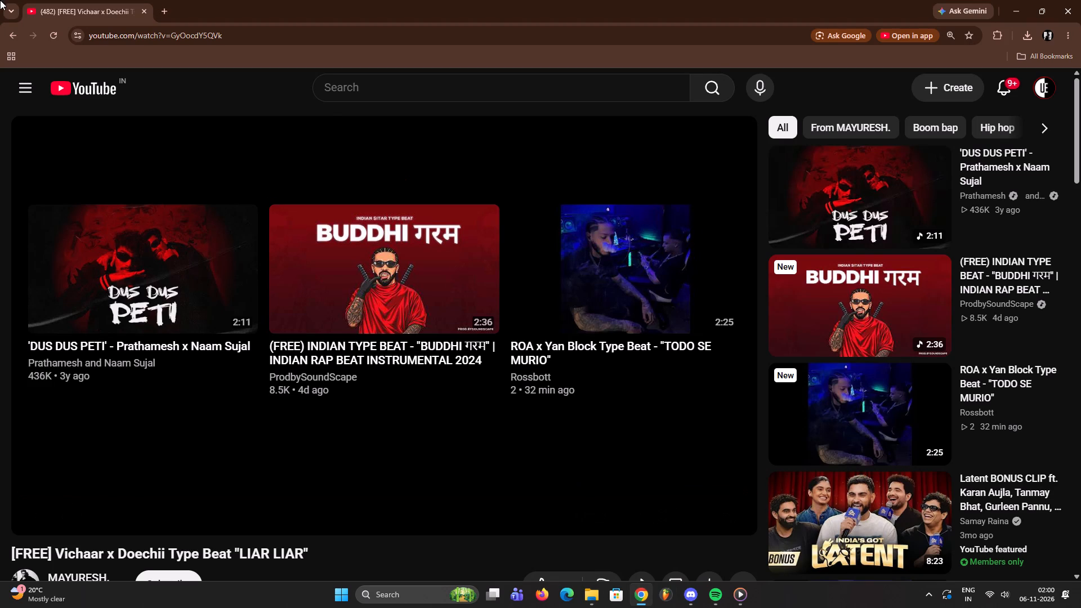
{"action": "left_click", "coordinate": [166, 14]}
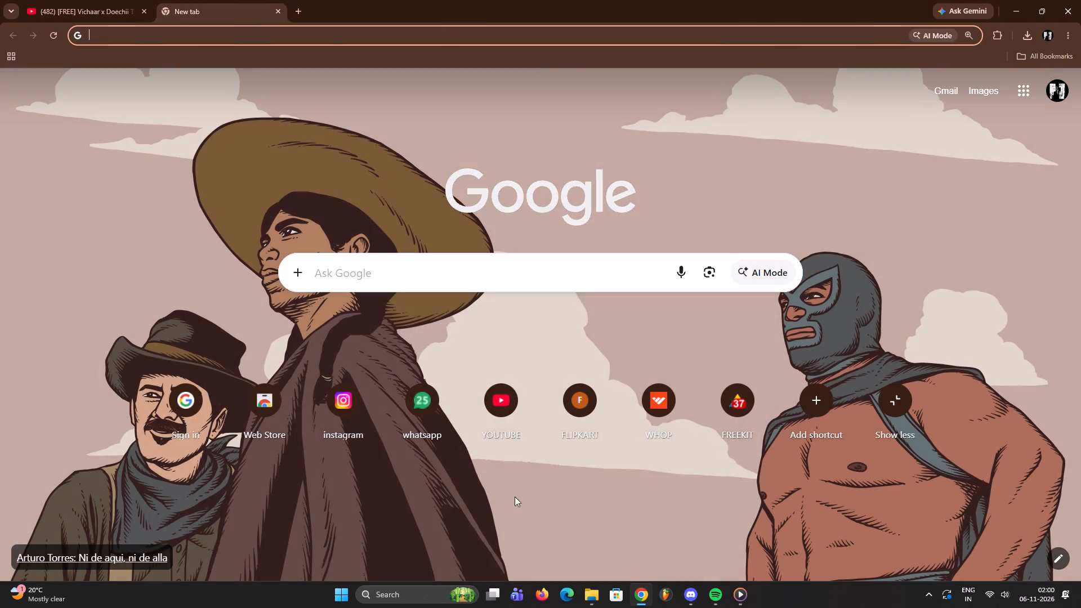
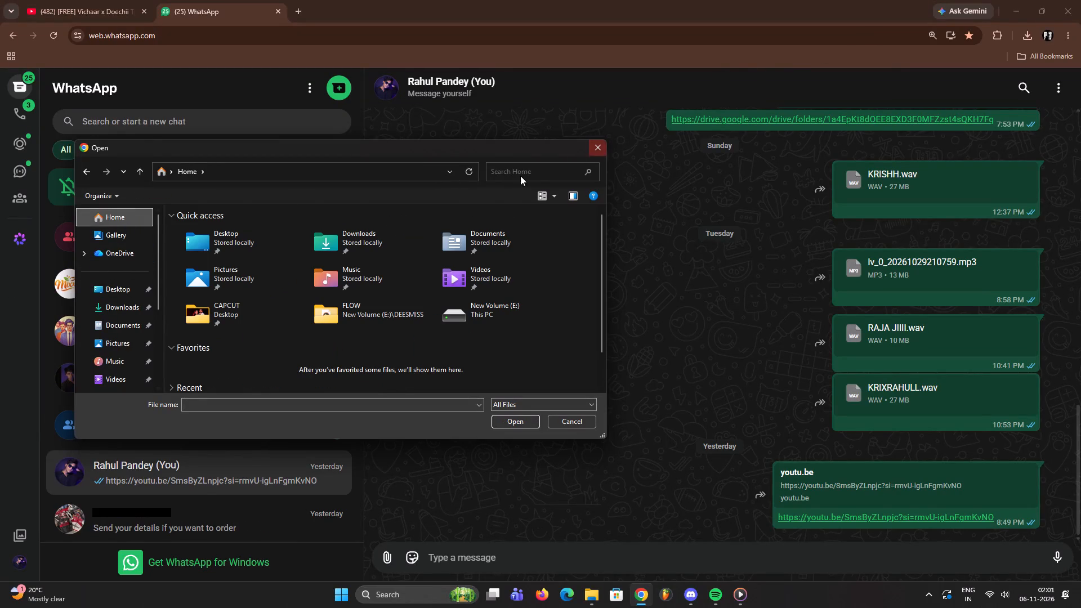
Start a search of the Home location for the file to attach to the WhatsApp self-chat.
{"action": "left_click", "coordinate": [505, 173]}
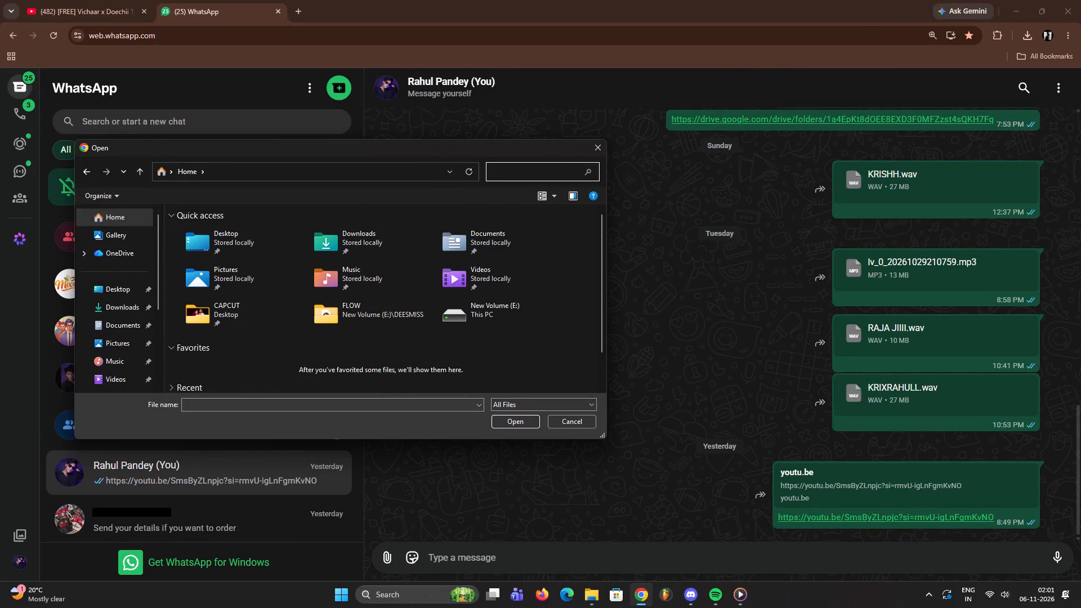